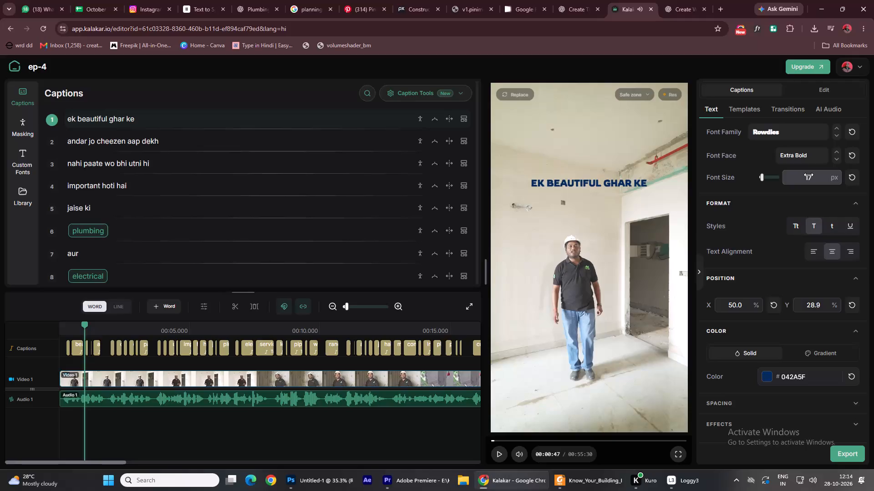
# Style the captions in the Rubik font, Bold face, at a size of 16 px.
pyautogui.moveTo(808, 175); pyautogui.dragTo(804, 177)
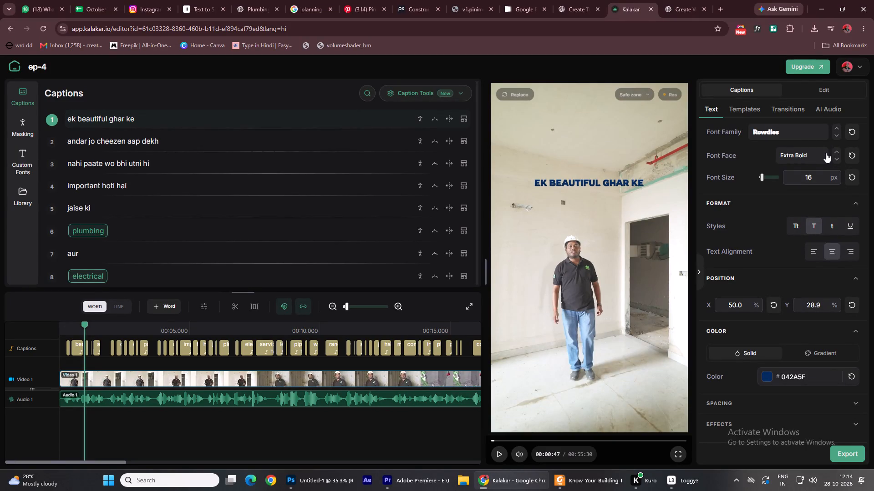
pyautogui.click(834, 151)
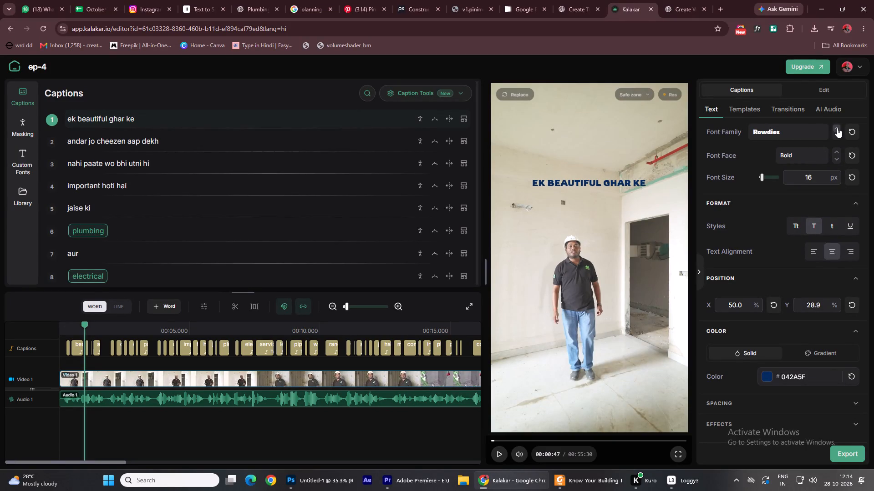
pyautogui.click(838, 133)
pyautogui.click(838, 133)
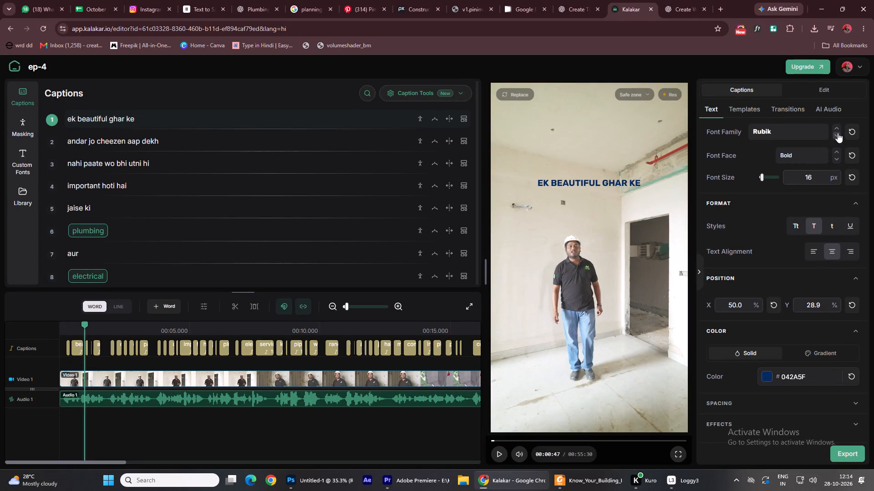
pyautogui.click(838, 133)
pyautogui.click(839, 125)
# Play the video to the word "services", apply Spotlight to it and join it to the "electrical" caption line.
pyautogui.click(497, 456)
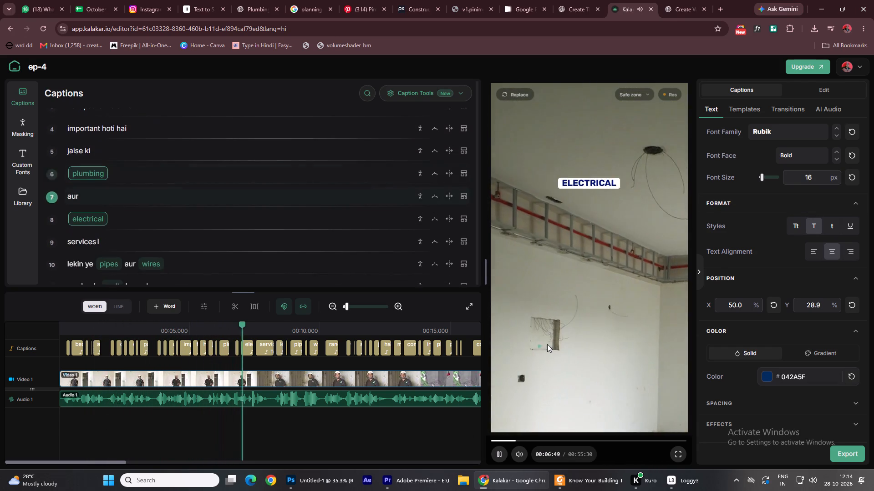
pyautogui.press('space')
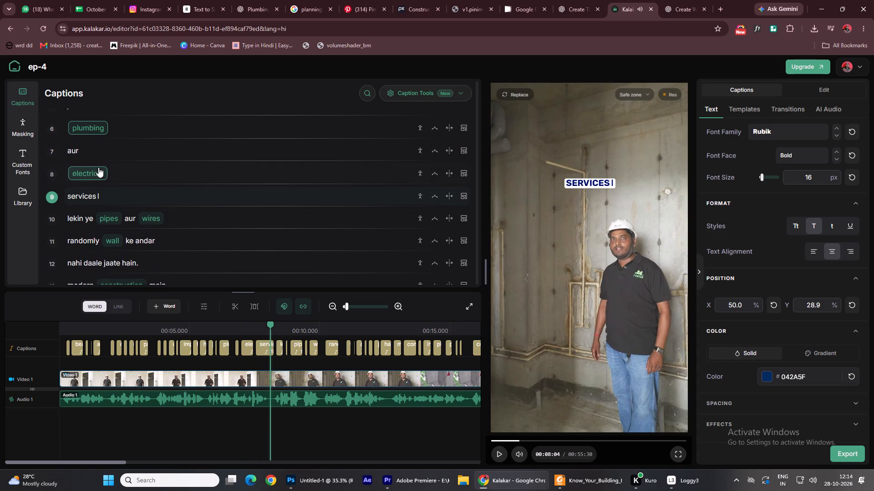
pyautogui.click(78, 196)
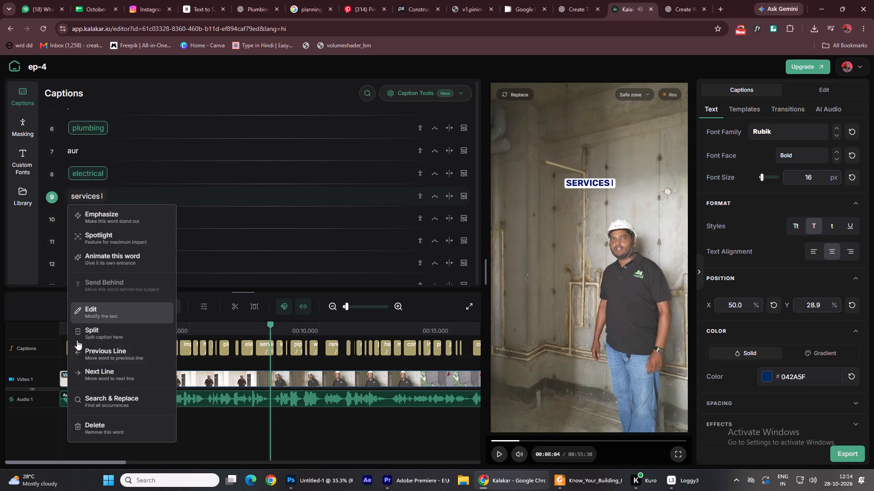
pyautogui.click(76, 354)
pyautogui.click(139, 174)
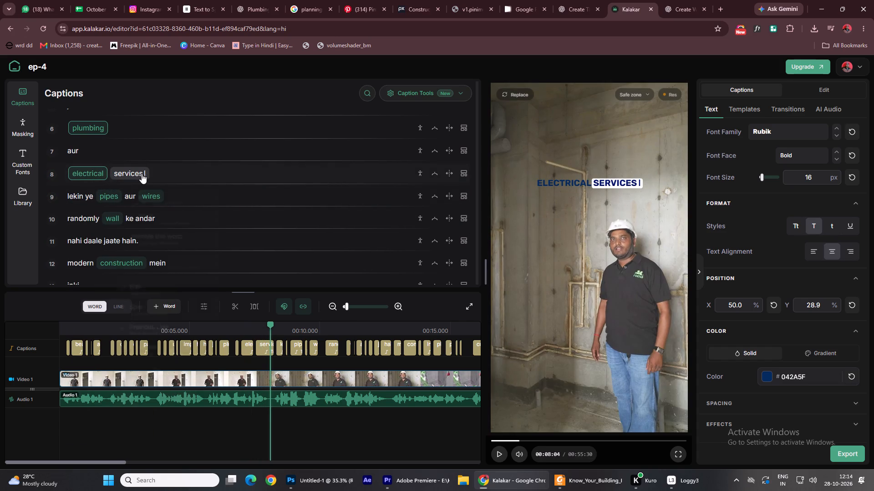
pyautogui.click(152, 212)
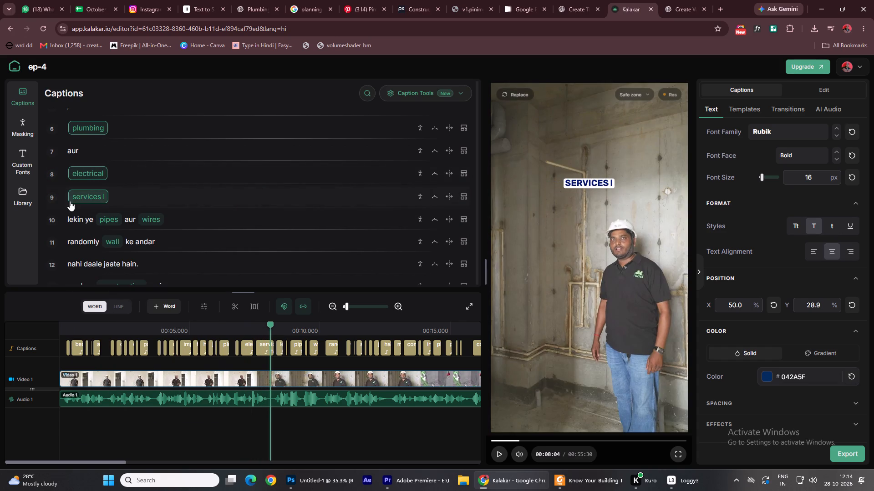
pyautogui.click(88, 197)
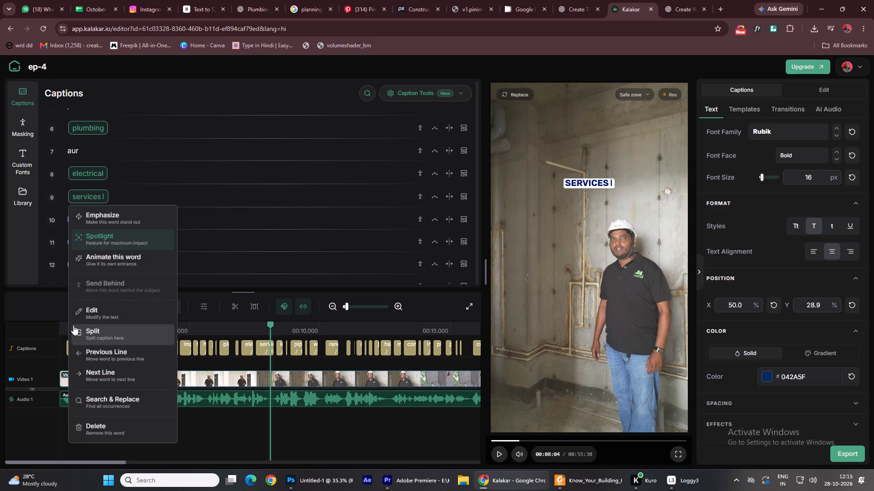
pyautogui.click(78, 354)
# Remove the stray bar character at the end of the word "services" in the "electrical" caption line.
pyautogui.click(143, 173)
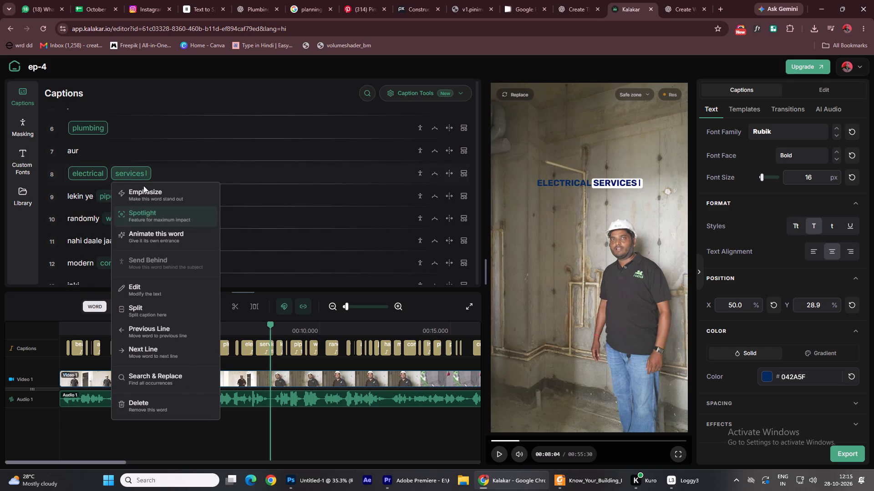
pyautogui.click(140, 289)
pyautogui.click(150, 173)
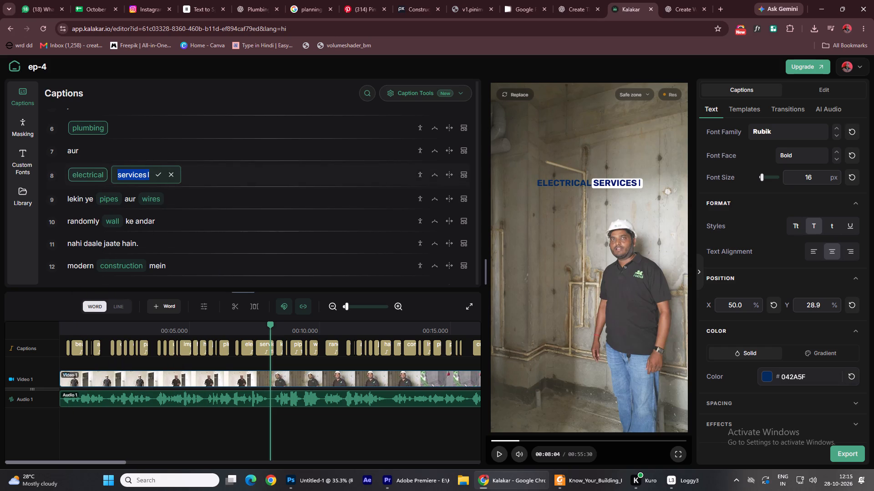
pyautogui.press('BackSpace')
pyautogui.click(153, 195)
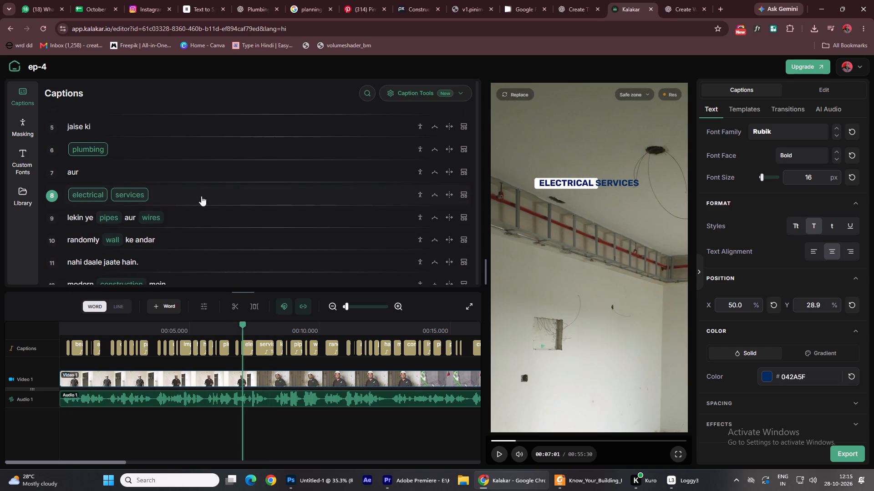
# Play on to the "pehle se hi" caption and move all three words up to the "planning" line.
pyautogui.click(498, 451)
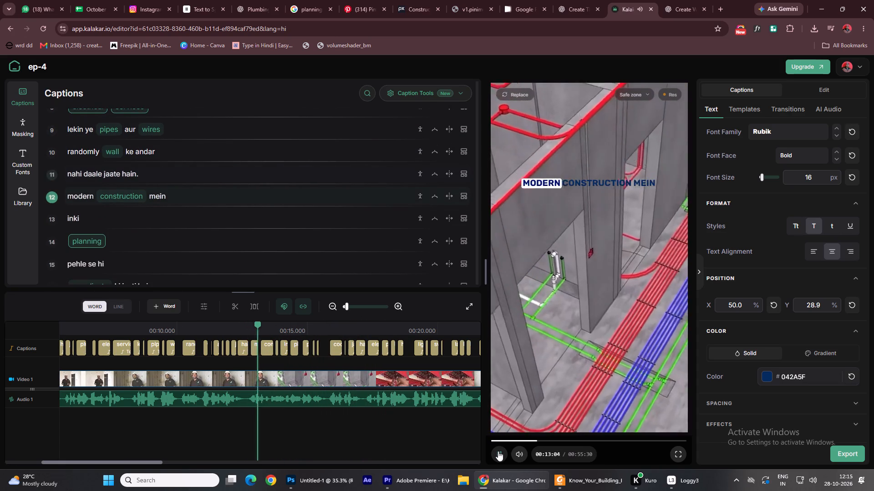
pyautogui.click(498, 451)
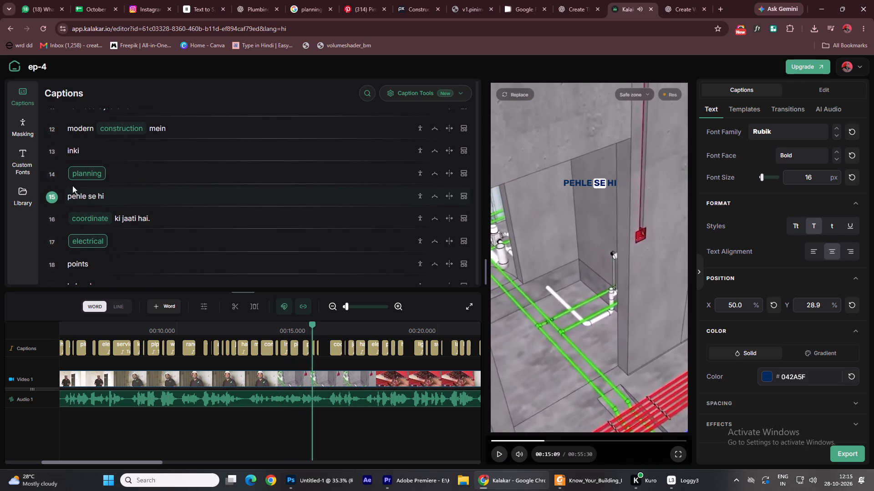
pyautogui.click(72, 197)
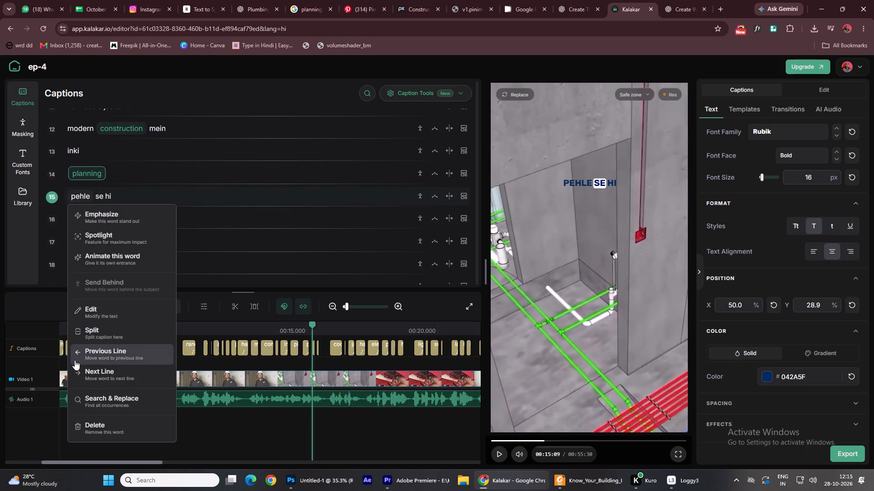
pyautogui.click(75, 349)
pyautogui.click(74, 195)
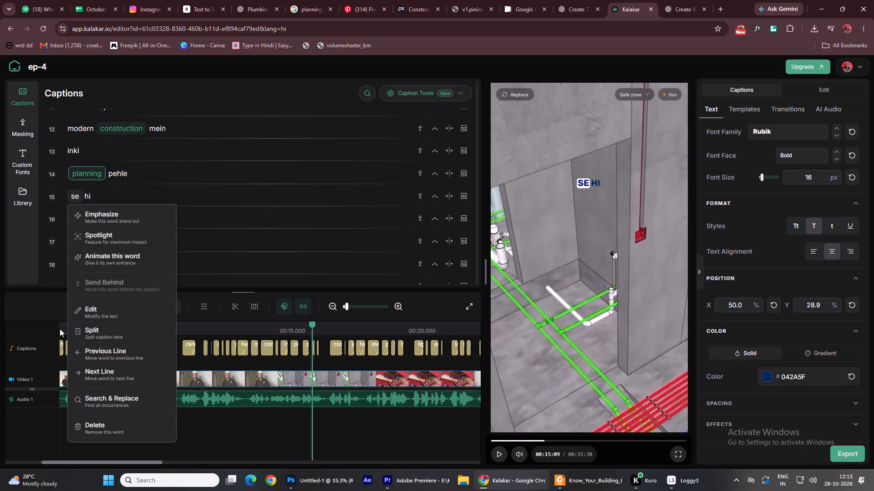
pyautogui.click(76, 357)
pyautogui.click(73, 197)
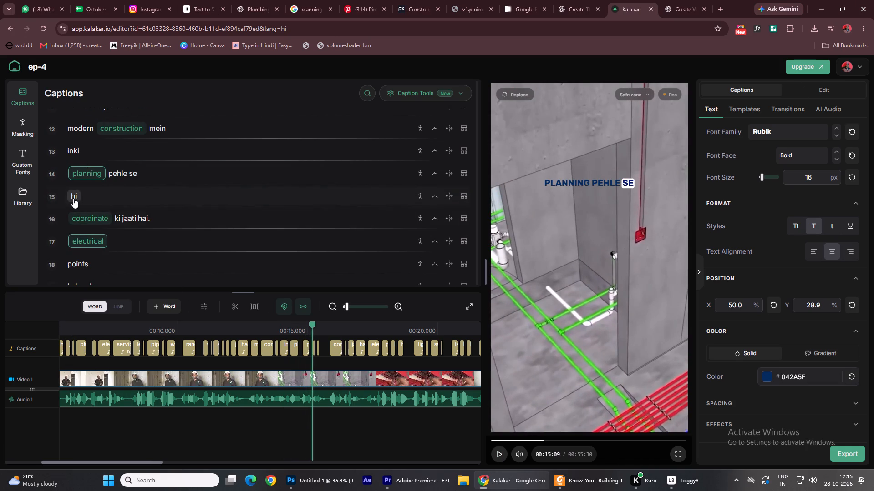
pyautogui.click(78, 348)
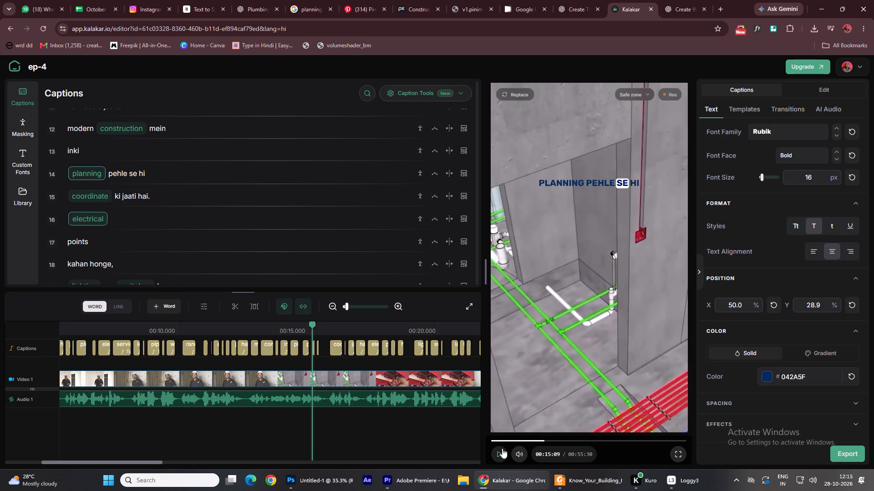
# Play on to the "electrical points" section and move the word "points" up to the "electrical" caption line.
pyautogui.click(502, 448)
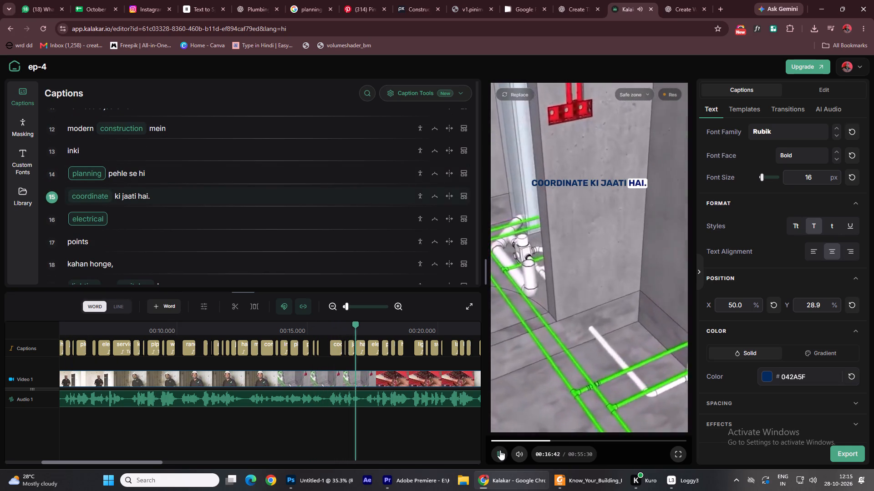
pyautogui.click(500, 450)
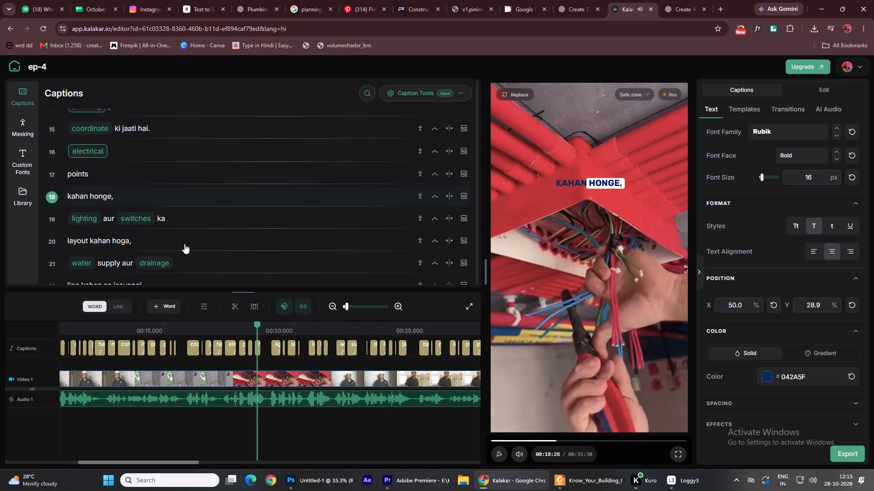
pyautogui.click(79, 175)
pyautogui.click(76, 332)
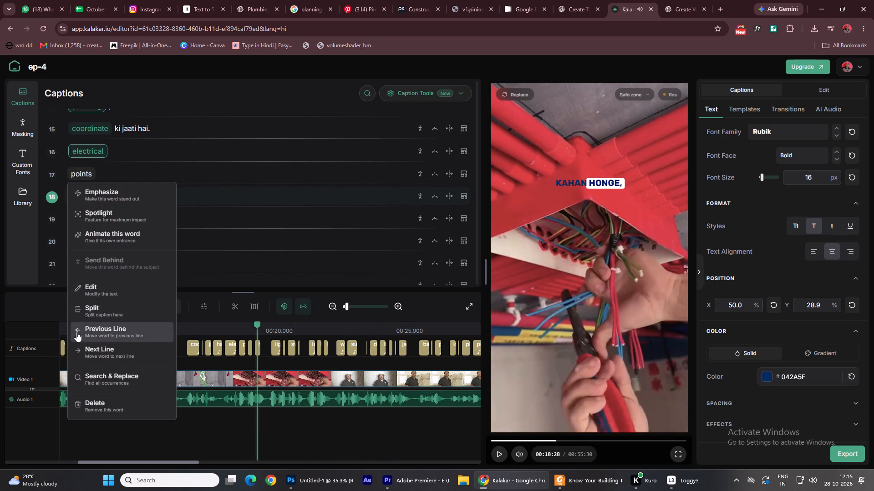
# Play on to the "cost, time" caption, isolate "cost," by moving "time" to the following line, and apply Spotlight to "cost,".
pyautogui.click(501, 452)
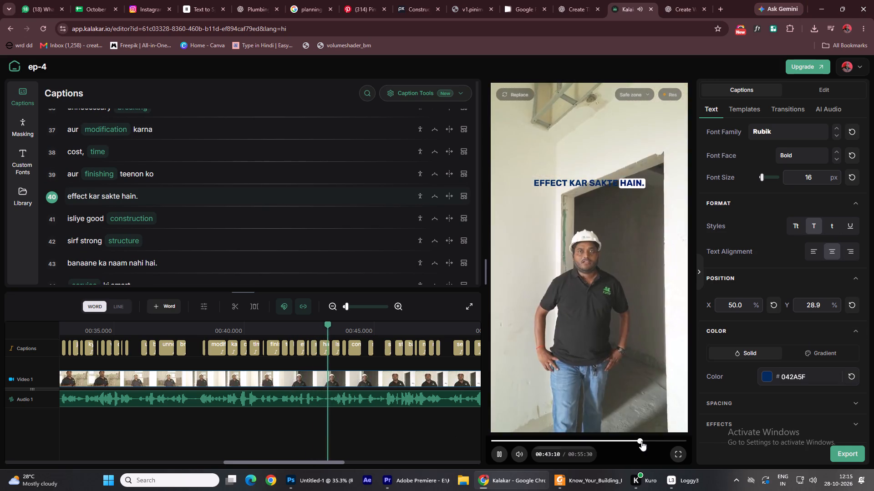
pyautogui.moveTo(641, 441); pyautogui.dragTo(630, 439)
pyautogui.click(102, 191)
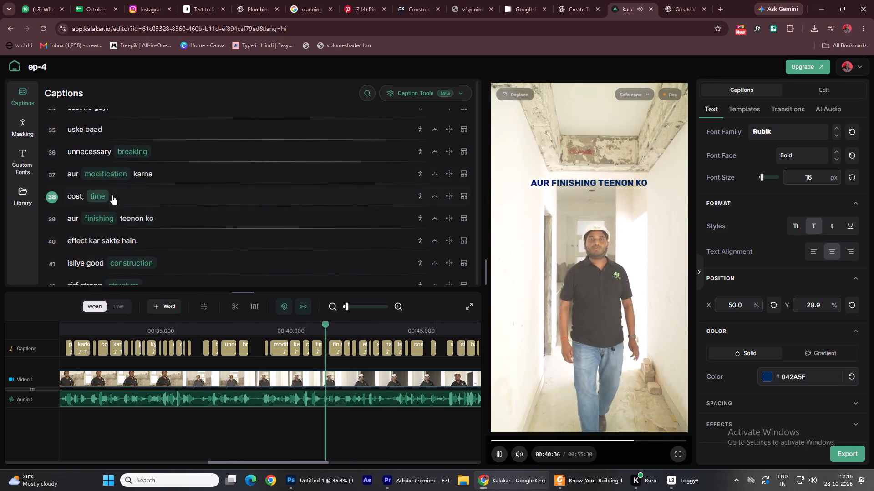
pyautogui.click(503, 451)
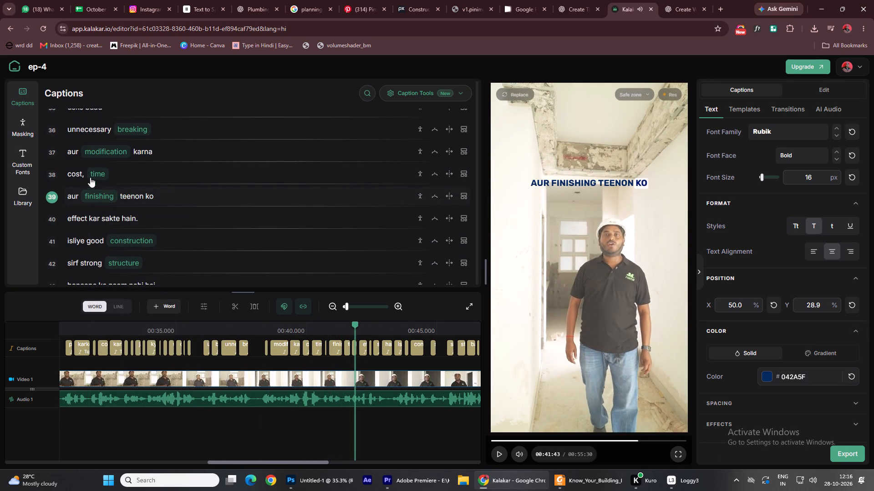
pyautogui.click(97, 171)
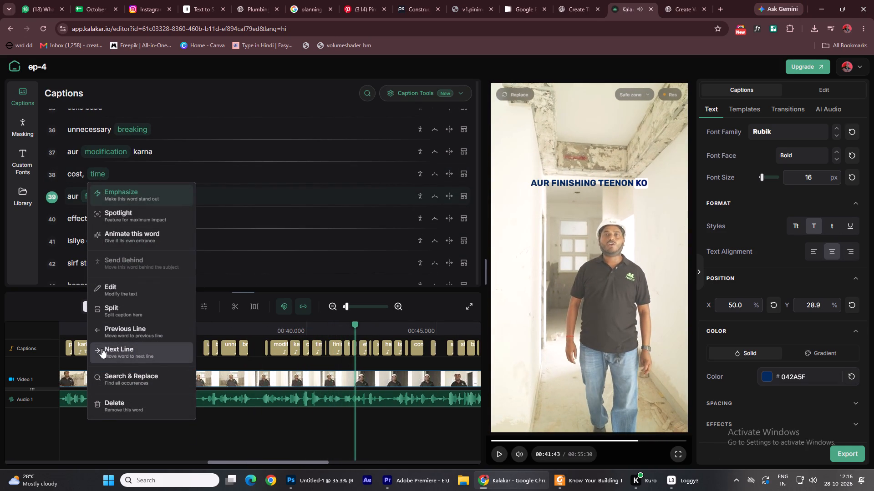
pyautogui.click(101, 348)
pyautogui.click(71, 171)
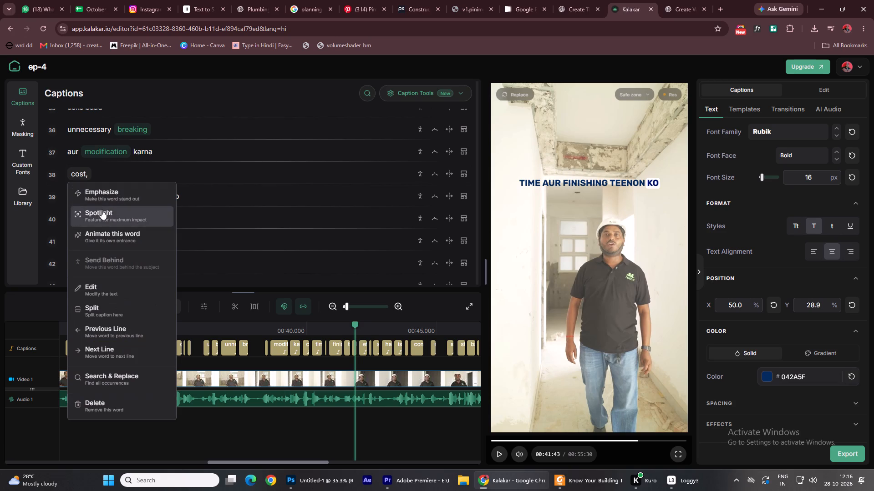
pyautogui.click(102, 210)
# Re-break the following captions into separate lines "time", "aur finishing" and "teenon ko effect kar sakte hain.", pushing "isliye" onward to the next line.
pyautogui.scroll(-1, 87, 242)
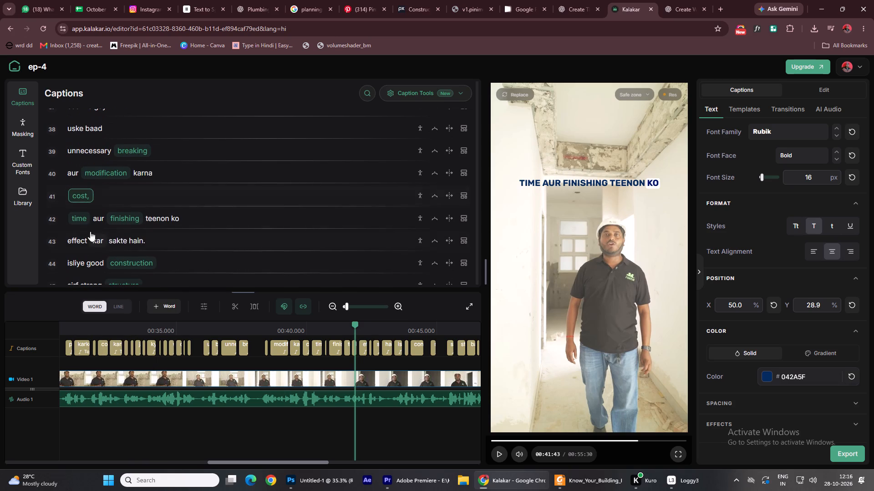
pyautogui.click(97, 219)
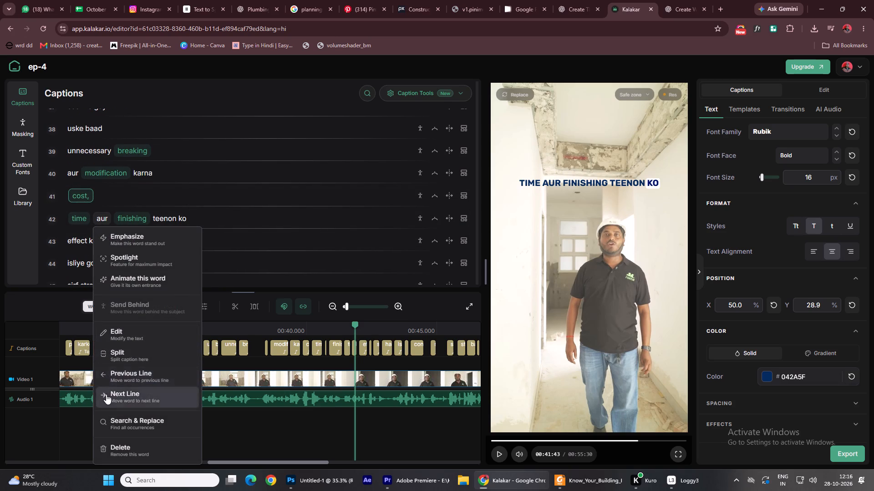
pyautogui.click(106, 394)
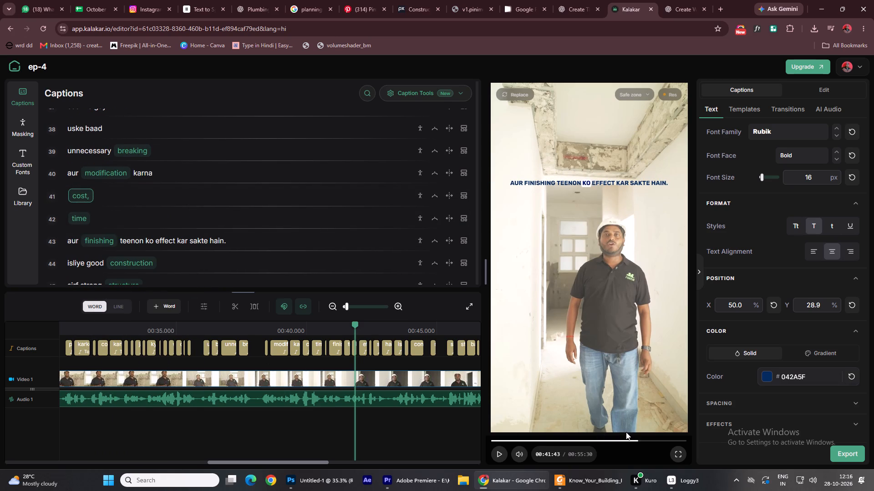
pyautogui.click(125, 239)
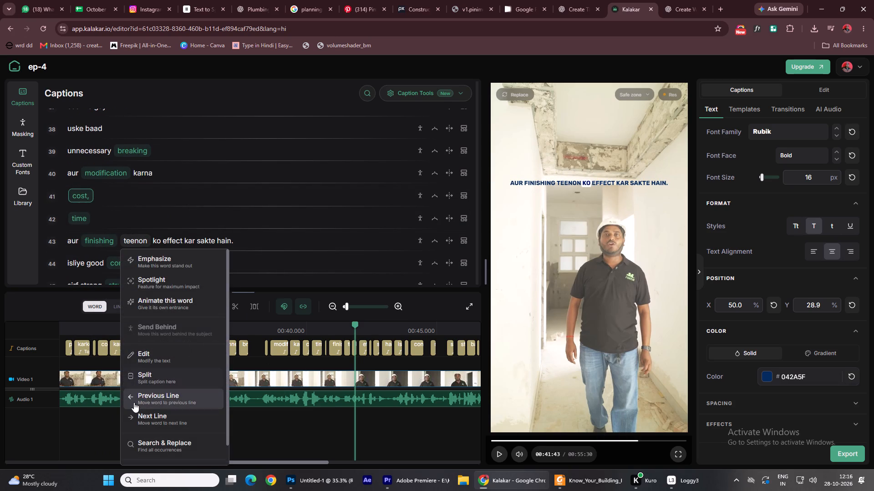
pyautogui.click(130, 416)
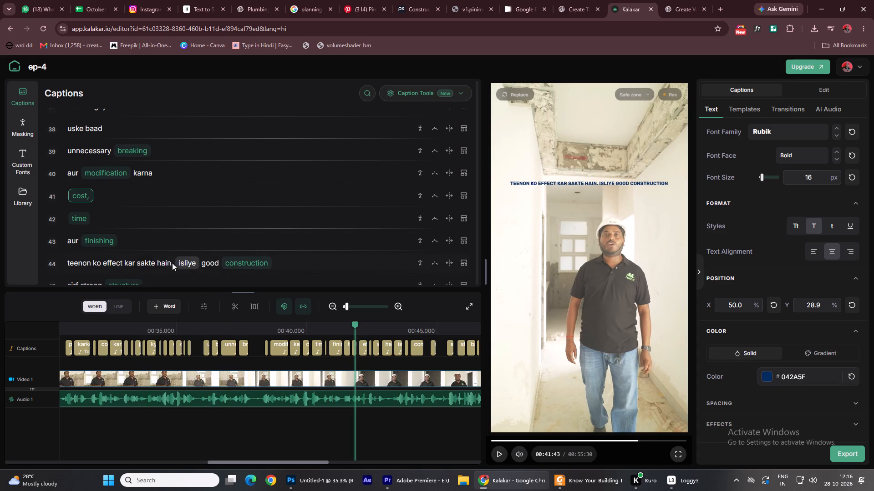
pyautogui.click(183, 261)
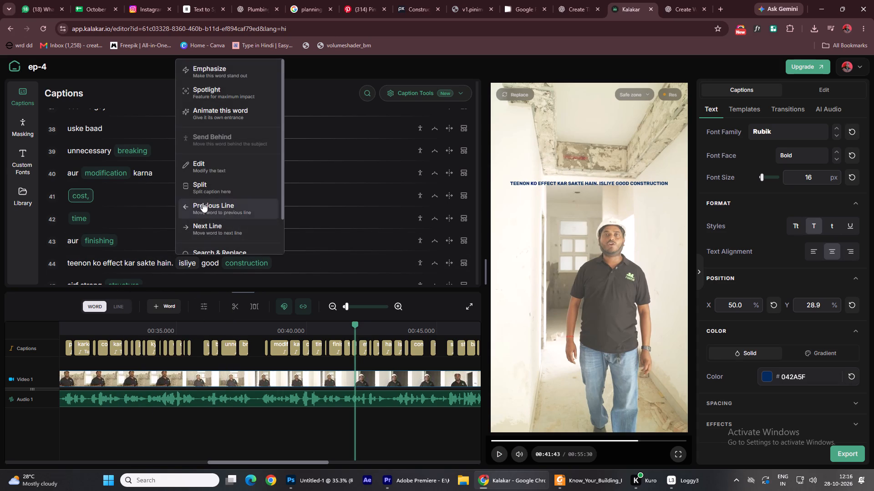
pyautogui.click(186, 227)
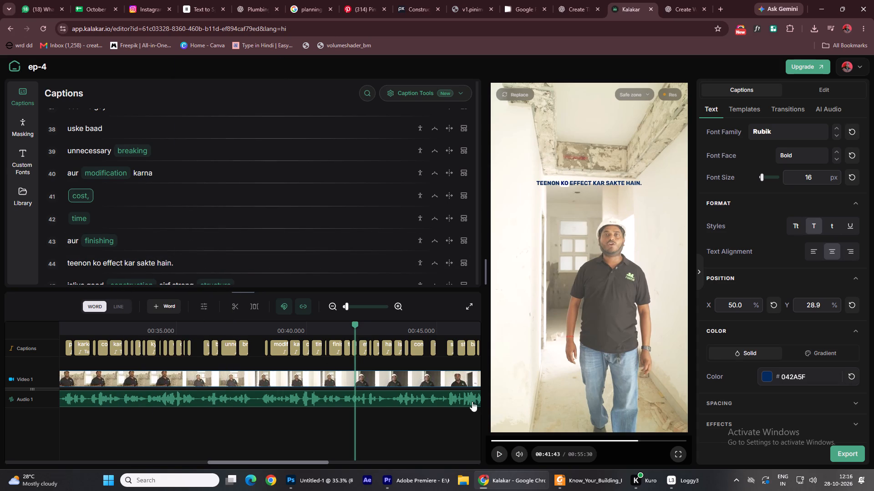
# Move "sirf strong structure" down to the "banaane ka" caption line and "naam nahi hai." down to the "service ki smart" line.
pyautogui.scroll(-1, 171, 205)
pyautogui.click(166, 239)
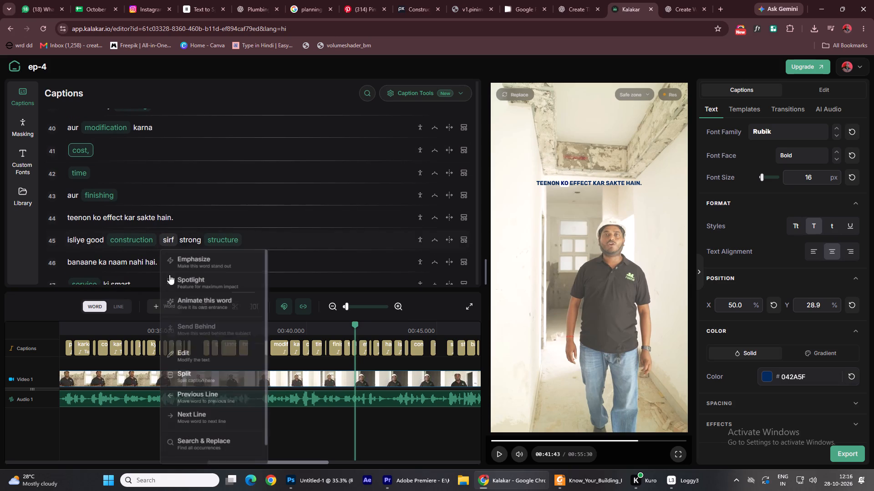
pyautogui.click(172, 418)
pyautogui.scroll(-2, 118, 285)
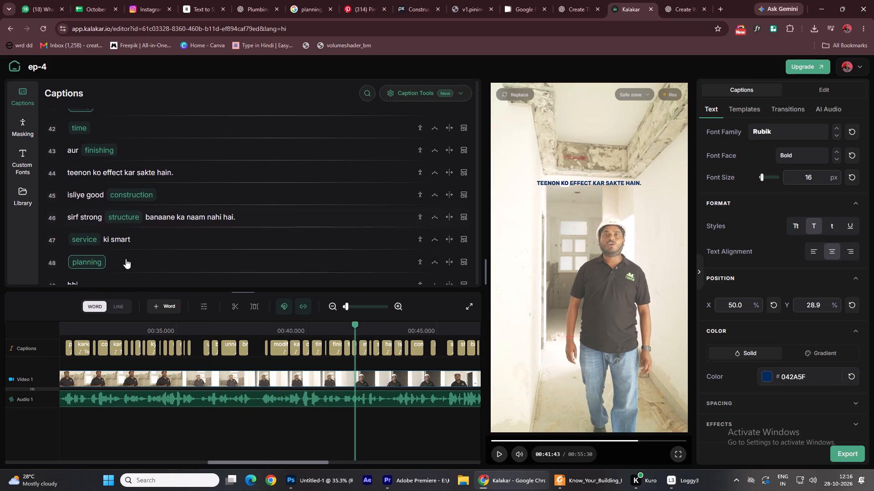
pyautogui.click(194, 215)
pyautogui.click(198, 393)
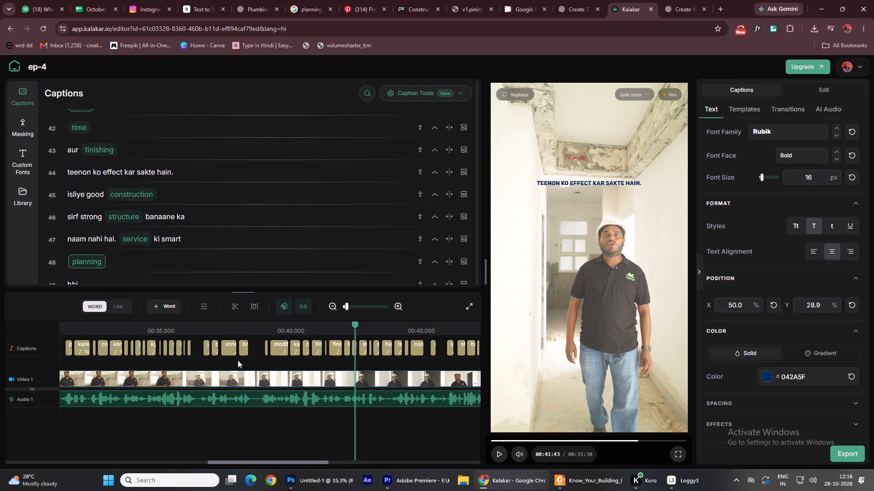
# Replay the video from an earlier point through the "service" caption and split "service" onto its own line between "naam nahi hai." and "ki smart".
pyautogui.scroll(-1, 153, 254)
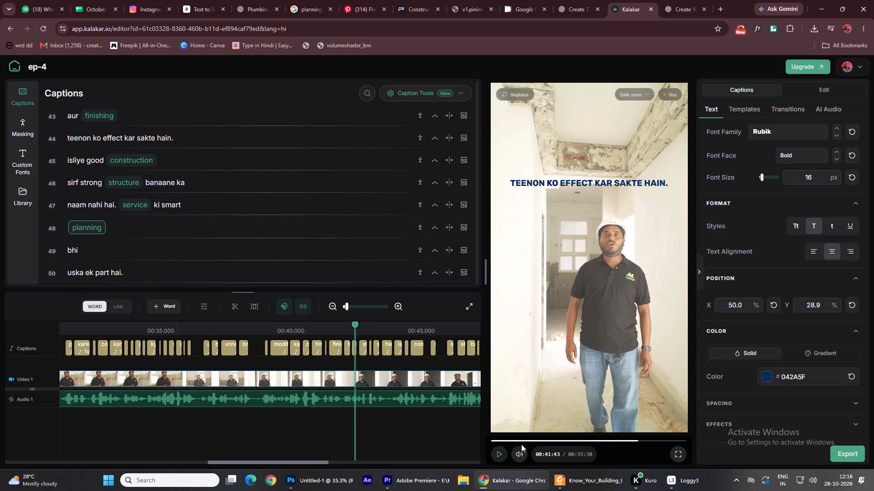
pyautogui.click(569, 440)
pyautogui.click(500, 454)
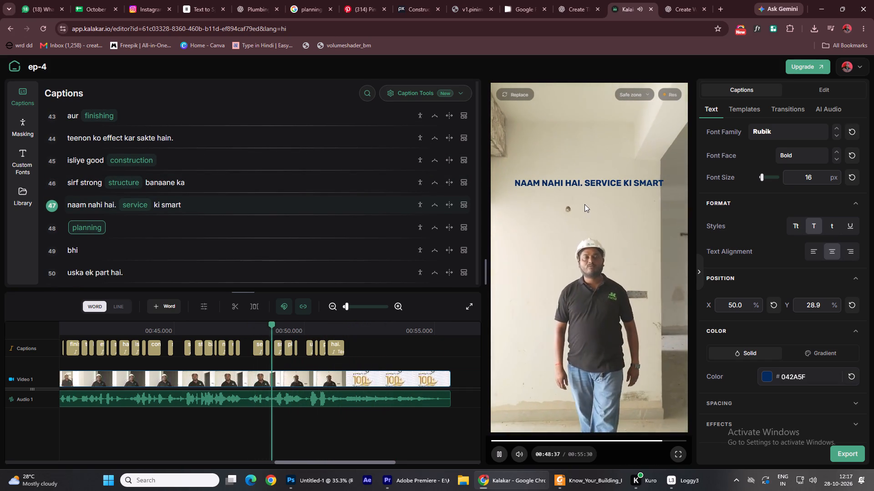
pyautogui.press('space')
pyautogui.click(137, 198)
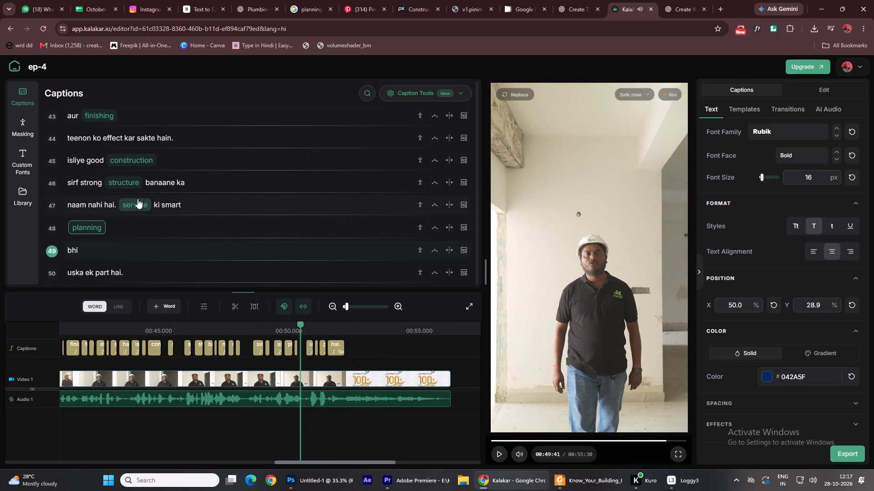
pyautogui.click(153, 342)
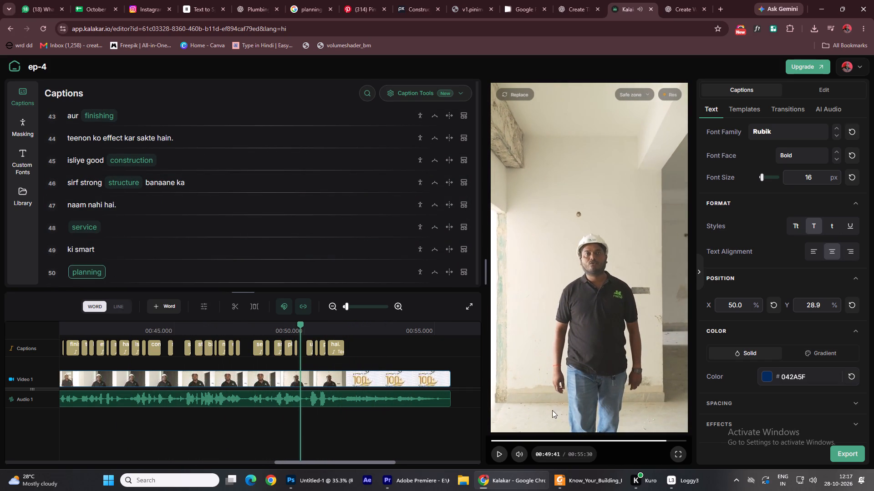
# Replay the video from the "uske baad" caption at about 00:36 through to the end card to check the regrouped captions.
pyautogui.click(619, 438)
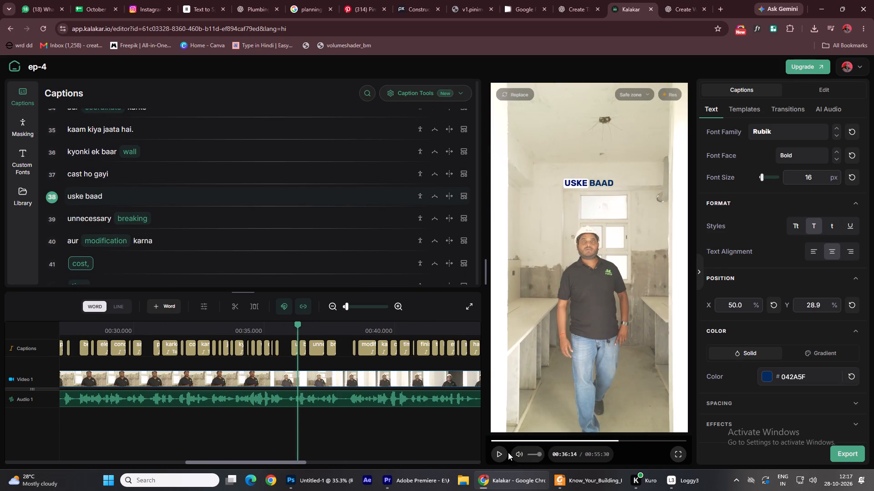
pyautogui.click(502, 453)
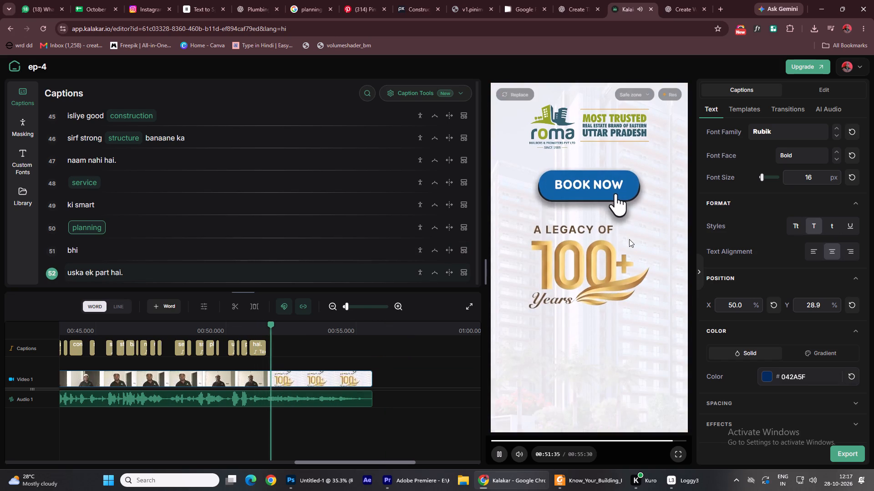
# Shorten the final caption word "hai." on the timeline so it ends before the end card, and replay that transition.
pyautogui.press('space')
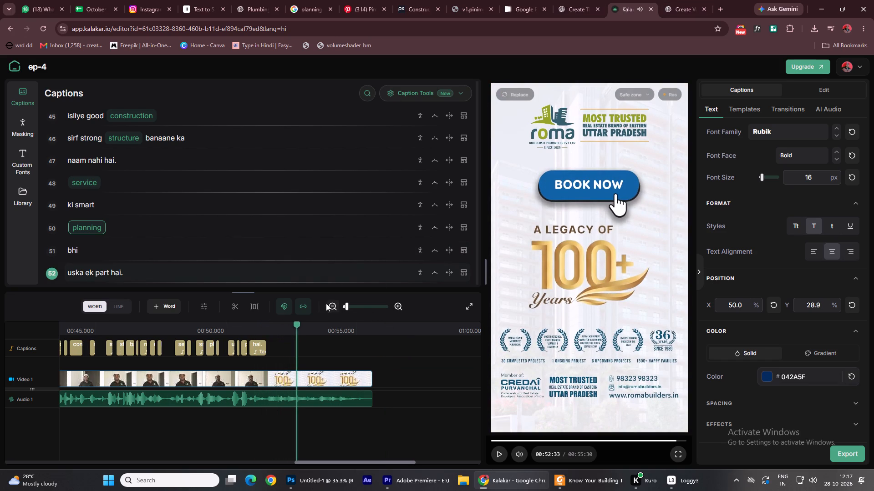
pyautogui.moveTo(264, 349); pyautogui.dragTo(260, 349)
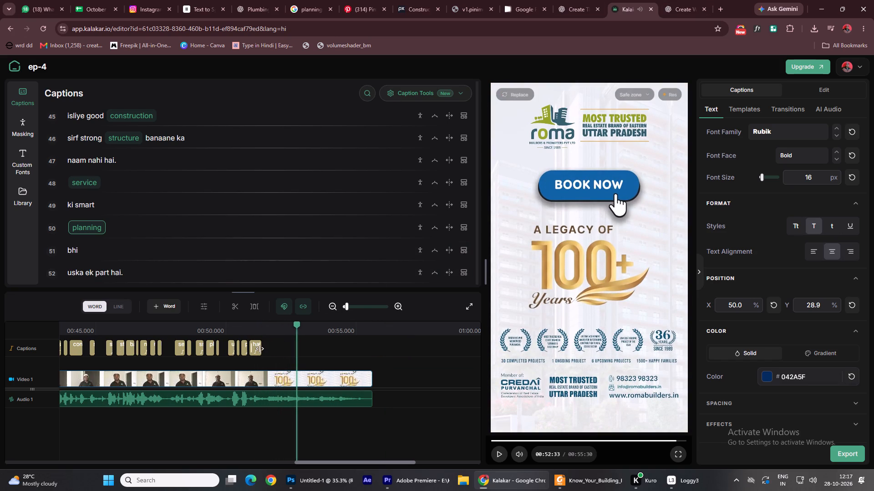
pyautogui.click(260, 349)
pyautogui.moveTo(302, 320); pyautogui.dragTo(266, 322)
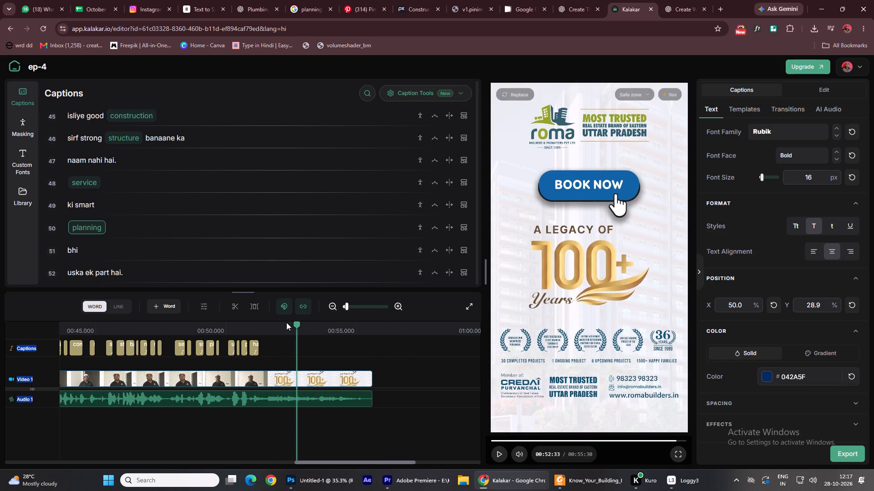
pyautogui.moveTo(289, 323); pyautogui.dragTo(267, 328)
pyautogui.click(292, 329)
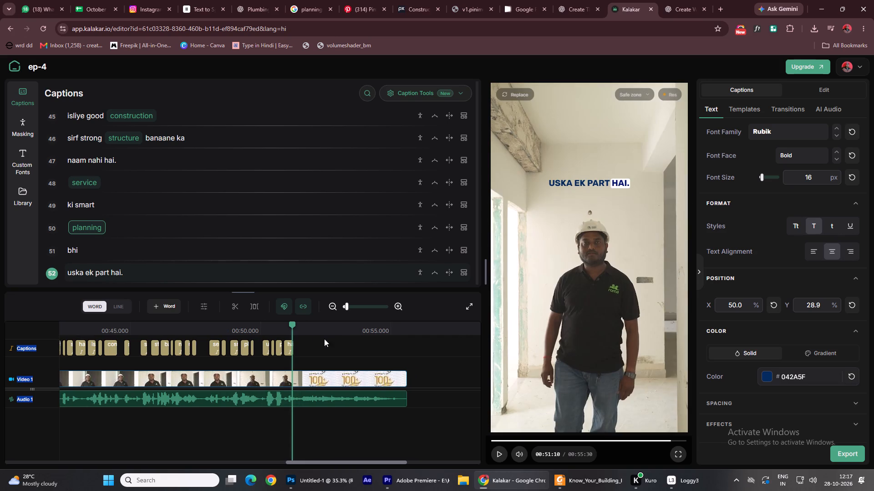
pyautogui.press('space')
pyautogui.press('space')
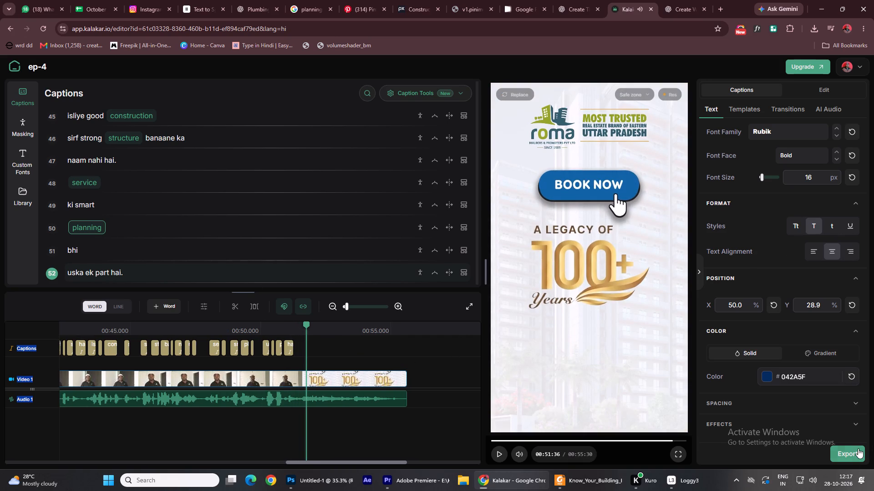
# Open the export settings for the captioned video and bring up the resolution choices.
pyautogui.click(858, 448)
pyautogui.click(753, 171)
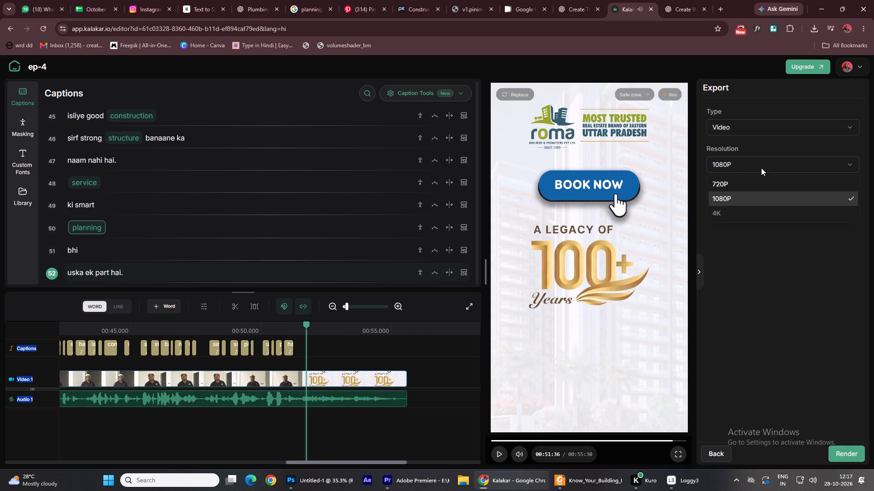
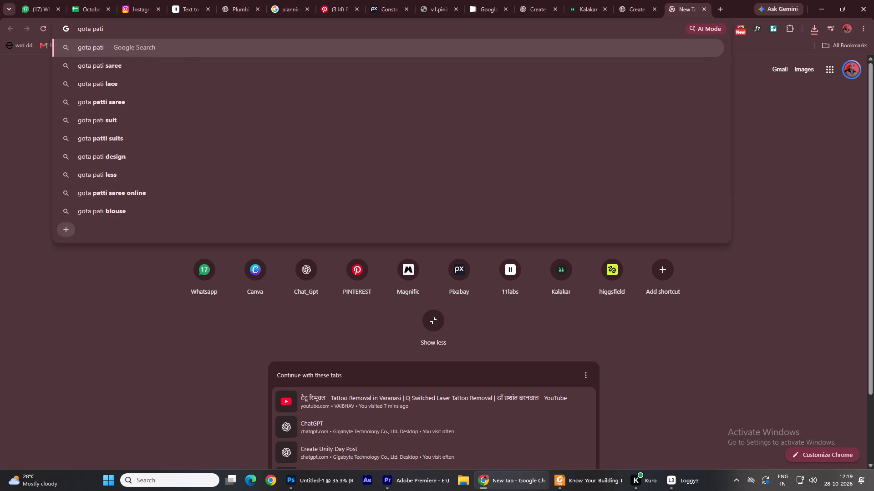
pyautogui.write('work')
pyautogui.press('Return')
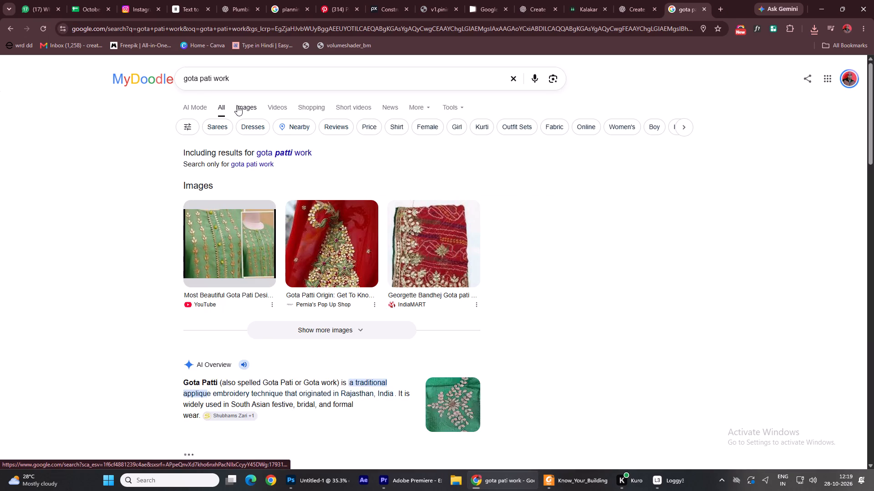
pyautogui.click(237, 105)
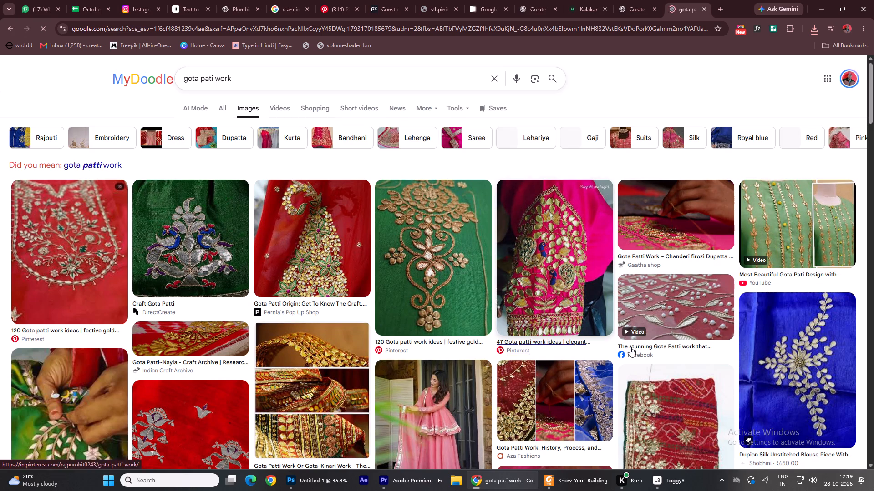
pyautogui.scroll(-4, 683, 338)
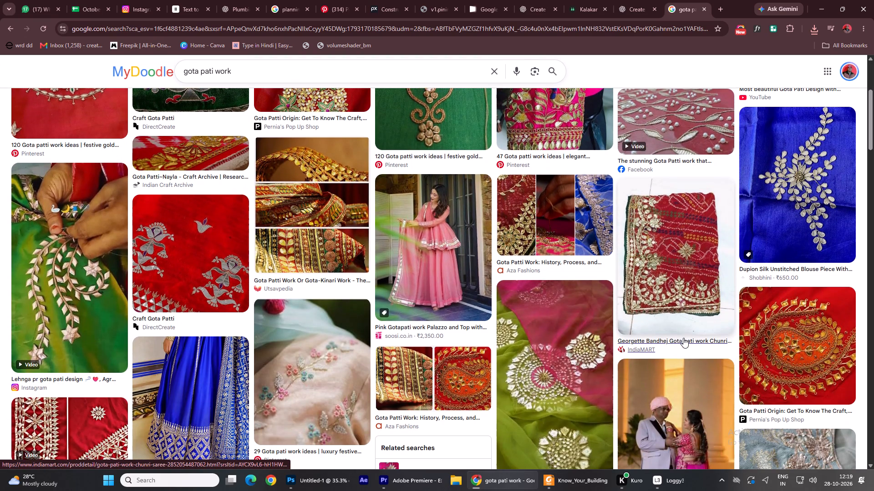
pyautogui.scroll(-3, 683, 338)
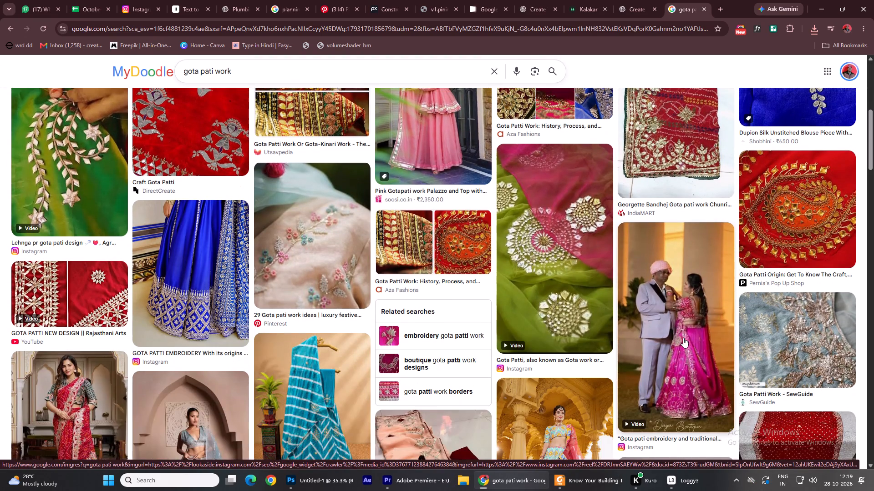
pyautogui.scroll(-4, 702, 328)
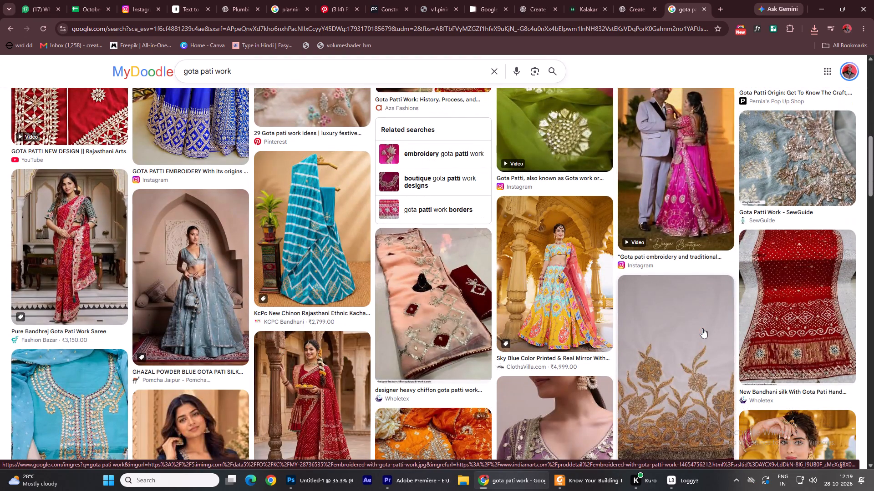
pyautogui.scroll(-3, 702, 328)
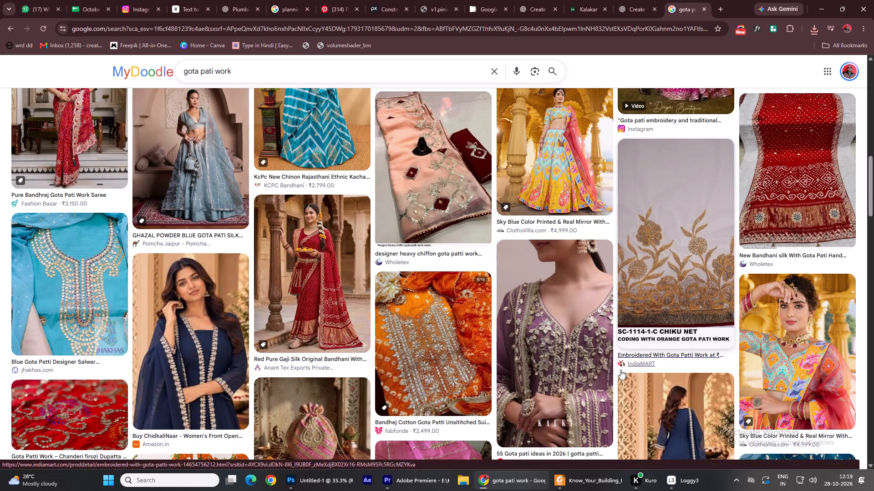
pyautogui.click(436, 316)
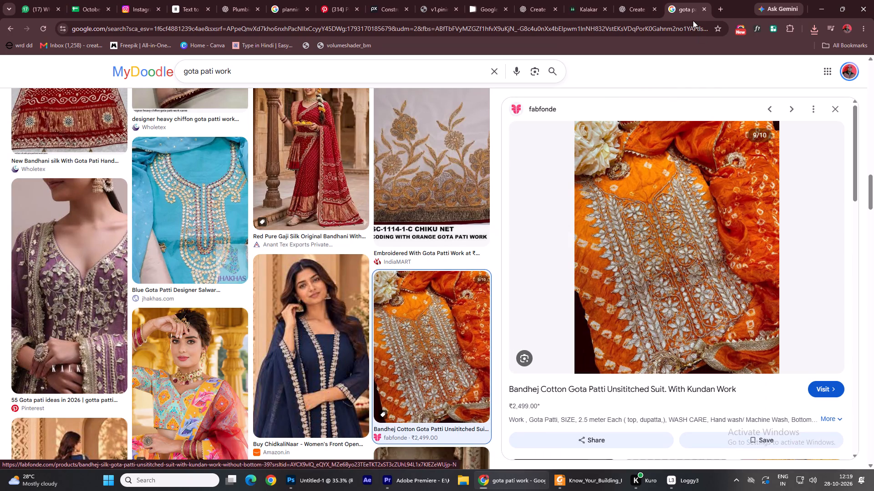
pyautogui.click(704, 7)
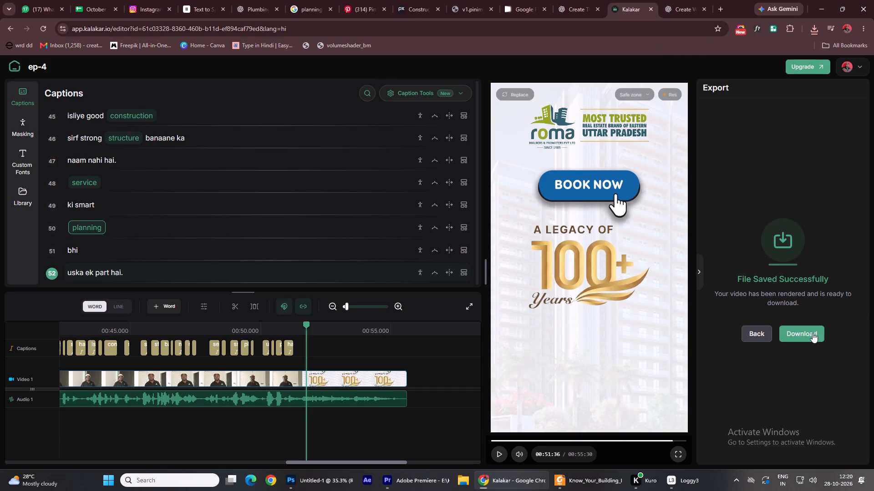
# Download the rendered ep-4 video from Kalakar.
pyautogui.click(811, 334)
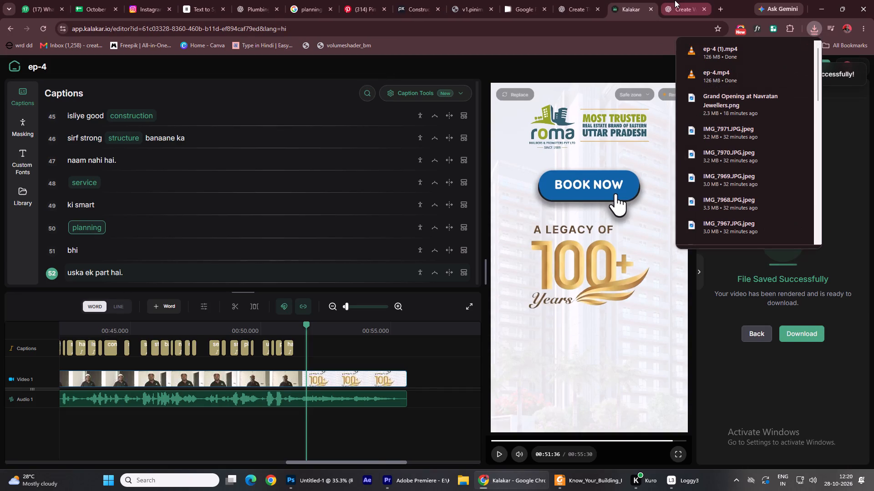
# Switch to Adobe Premiere and move the SONY1794S03 sequence's playhead just past the last clip, to 00:00:55:40.
pyautogui.click(412, 485)
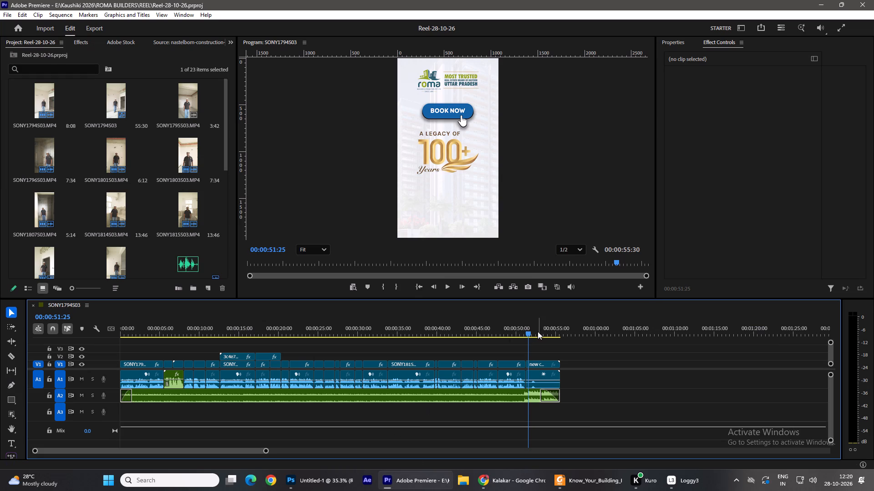
pyautogui.moveTo(532, 332); pyautogui.dragTo(564, 337)
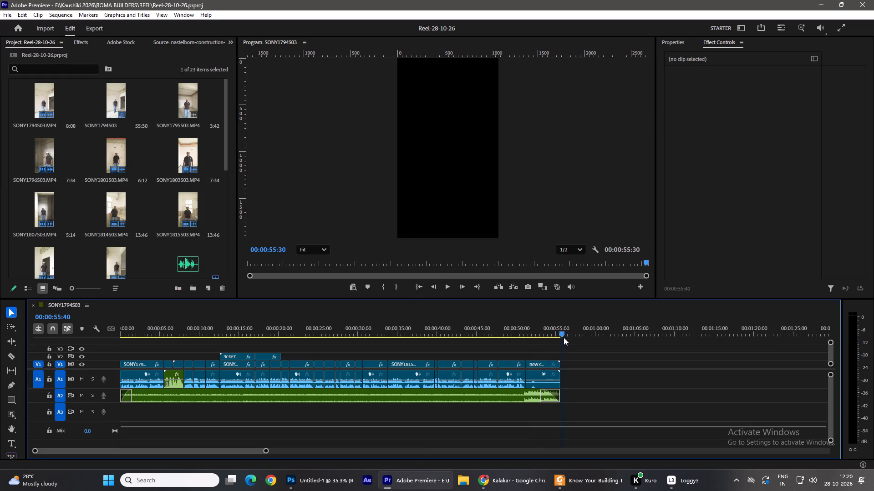
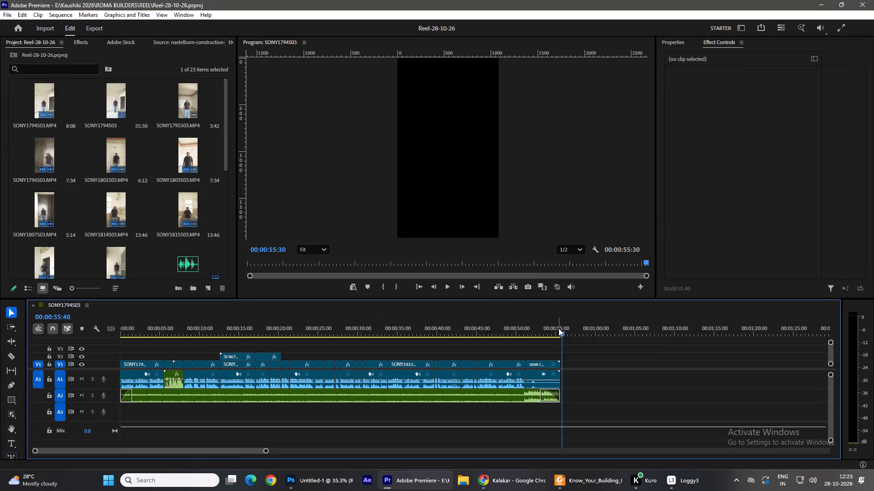
# Scrub the SONY1794S03 sequence back from its end to the closing card at 00:00:53:43.
pyautogui.moveTo(559, 328); pyautogui.dragTo(558, 328)
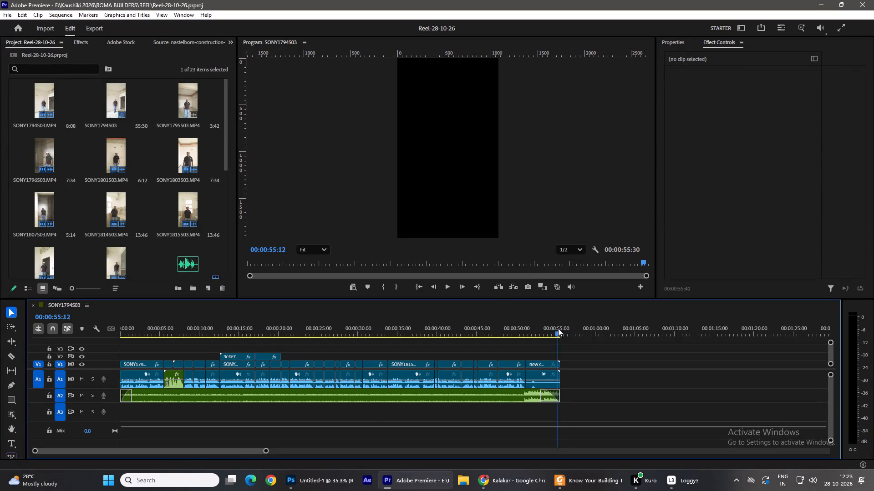
pyautogui.moveTo(558, 328); pyautogui.dragTo(548, 331)
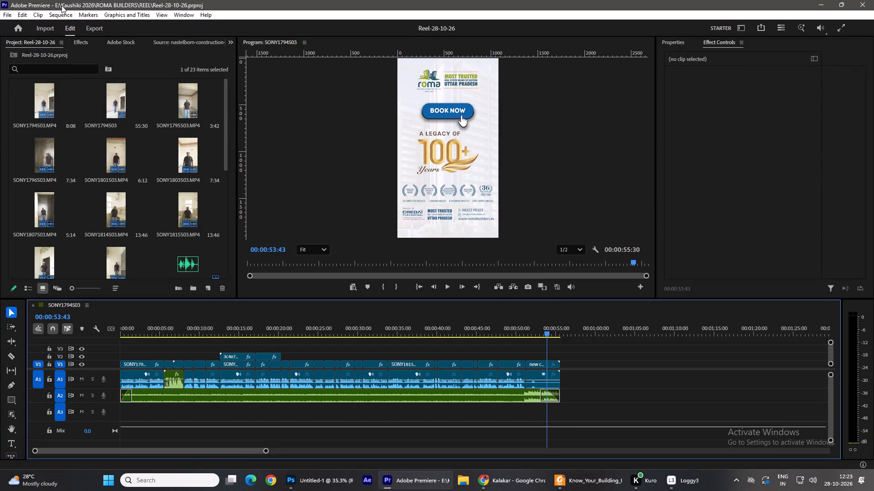
# Check the SONY1794S03 sequence's general settings and close them without changing anything.
pyautogui.click(68, 16)
pyautogui.click(78, 29)
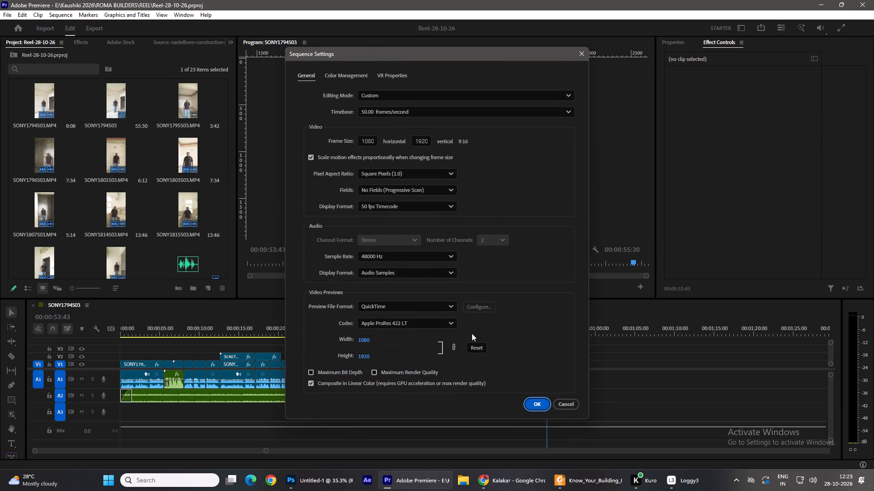
pyautogui.click(536, 401)
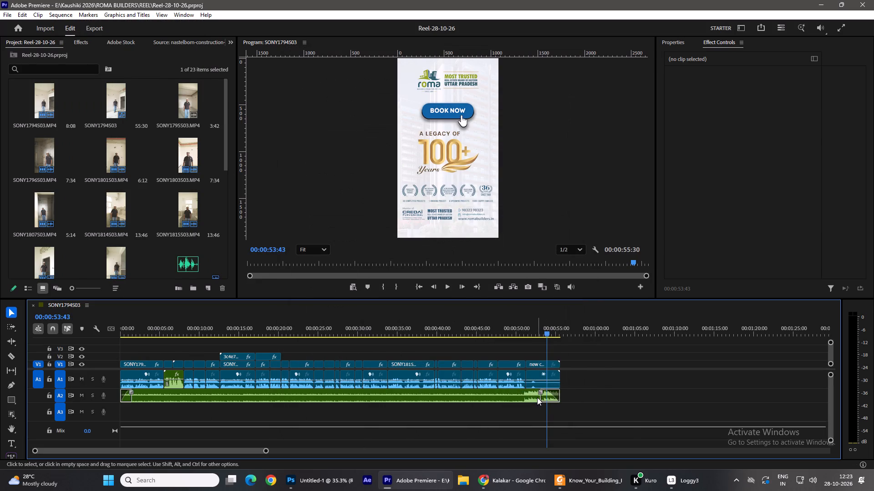
# Scrub back through the SONY1794S03 sequence and place the playhead at its start, 00:00:00:00.
pyautogui.moveTo(544, 329); pyautogui.dragTo(464, 332)
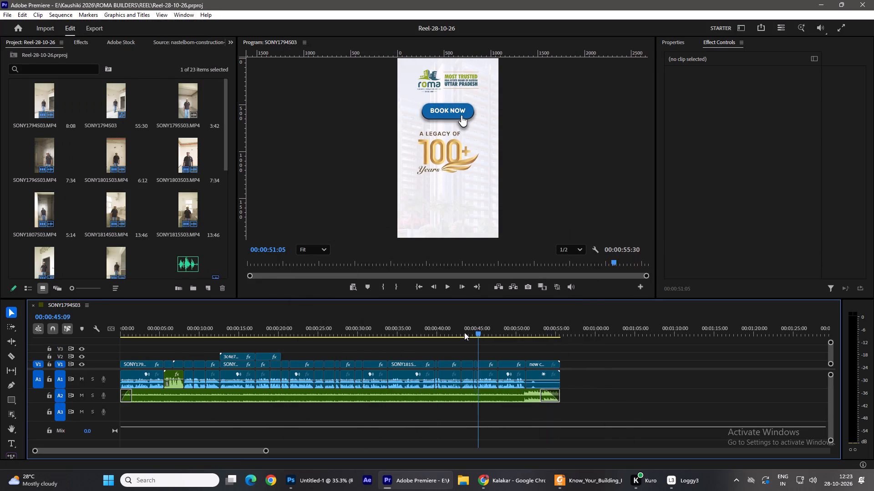
pyautogui.moveTo(464, 332); pyautogui.dragTo(0, 326)
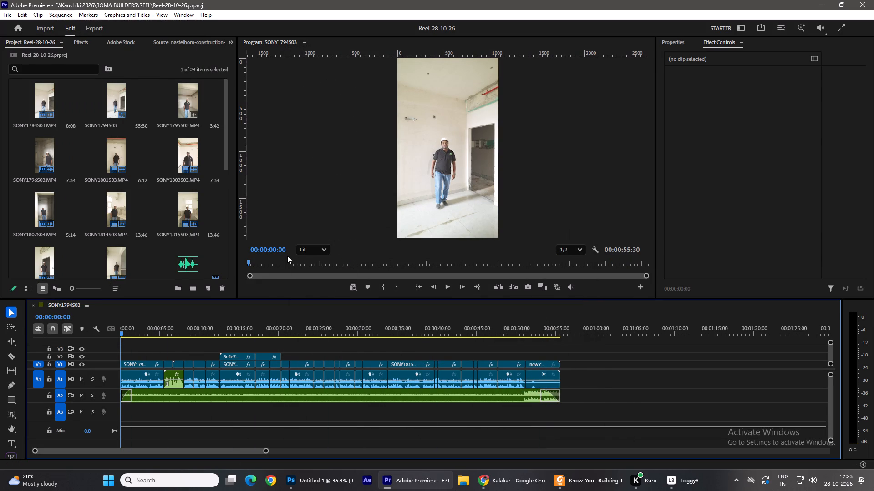
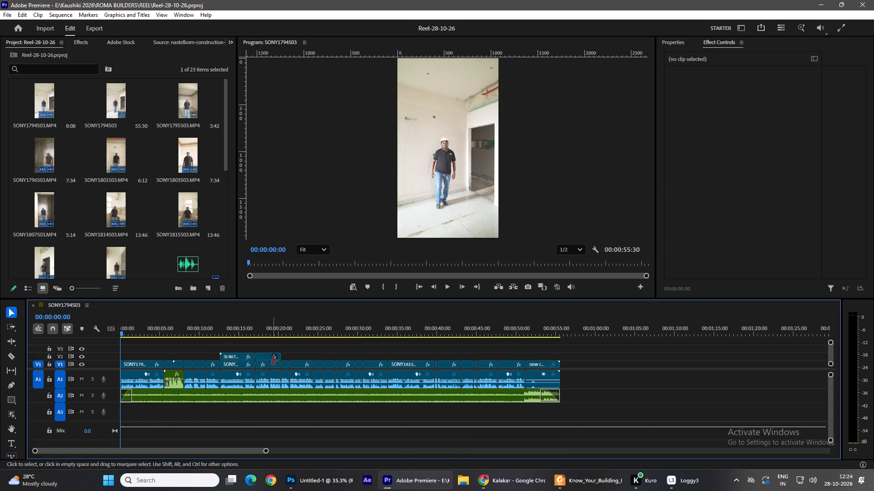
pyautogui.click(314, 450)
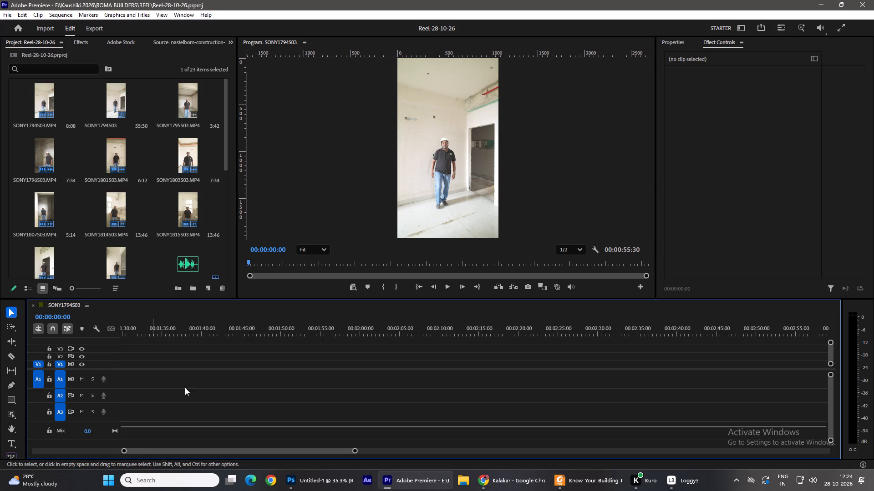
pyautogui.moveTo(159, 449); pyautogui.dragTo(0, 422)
# Create a new vertical sequence with a 1080 by 1920 frame size at 59.94 frames per second.
pyautogui.click(208, 286)
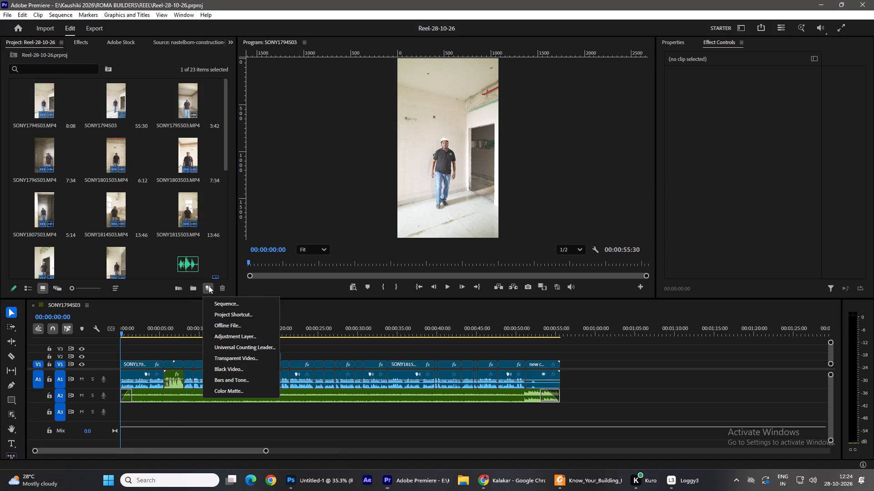
pyautogui.click(243, 308)
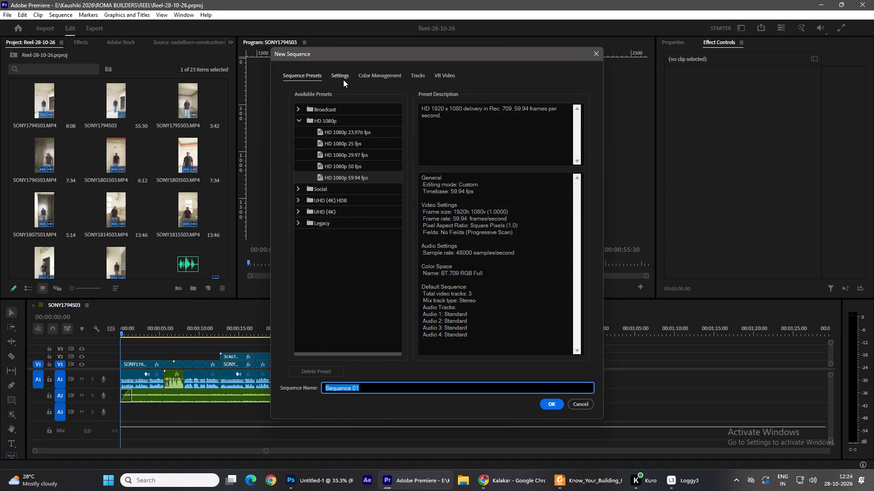
pyautogui.click(343, 80)
pyautogui.doubleClick(356, 138)
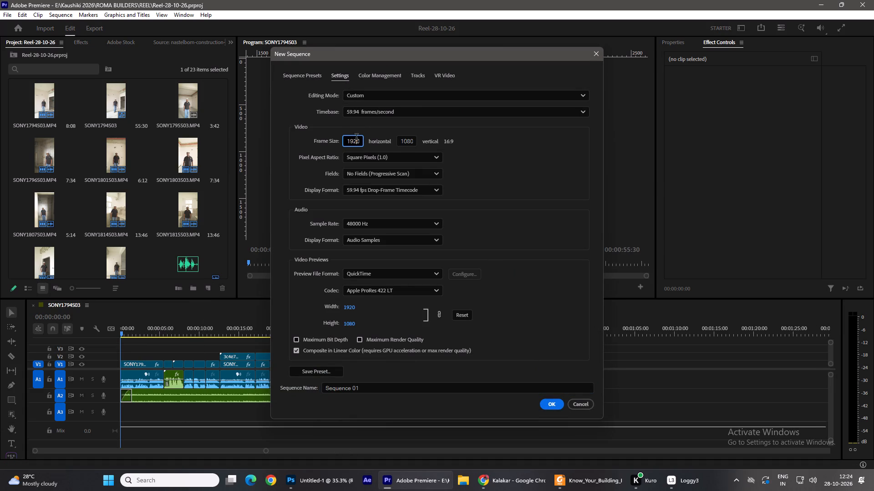
pyautogui.write('1080')
pyautogui.doubleClick(408, 140)
pyautogui.write('1920')
pyautogui.click(502, 173)
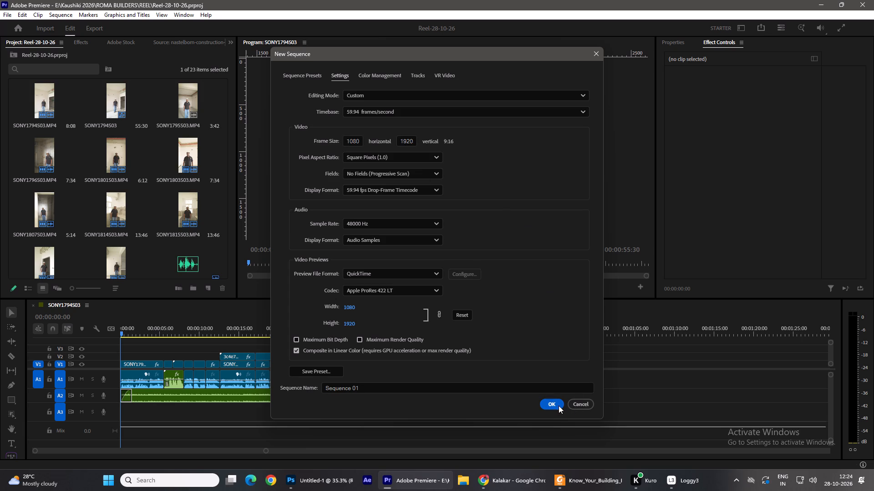
pyautogui.click(555, 404)
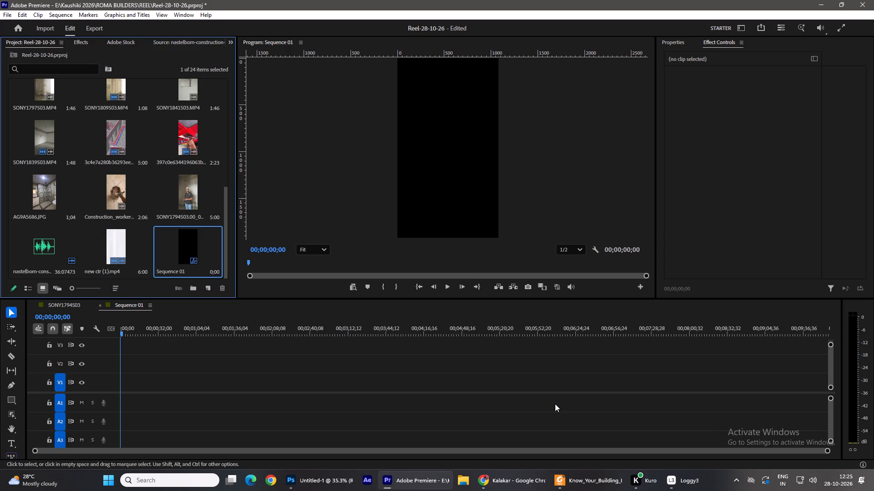
# Import the downloaded captioned video ep-4 (1).mp4 from the Downloads folder into the project.
pyautogui.scroll(-2, 107, 191)
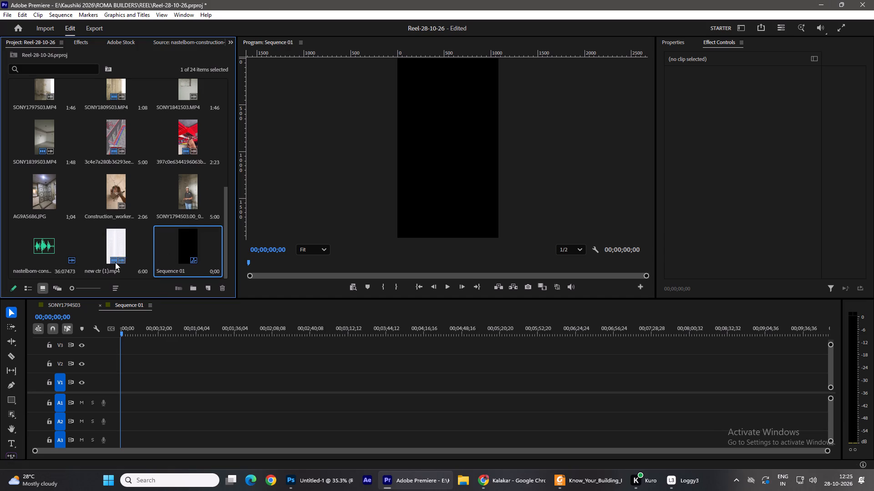
pyautogui.scroll(12, 59, 200)
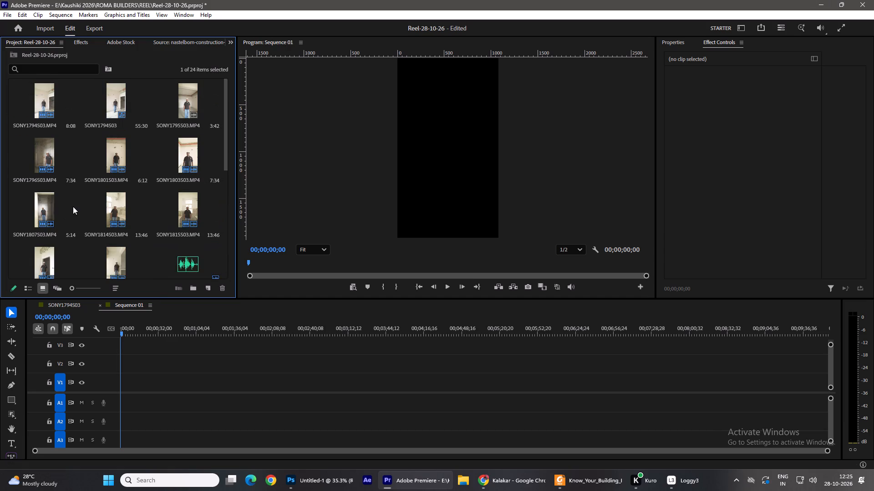
pyautogui.scroll(-14, 73, 206)
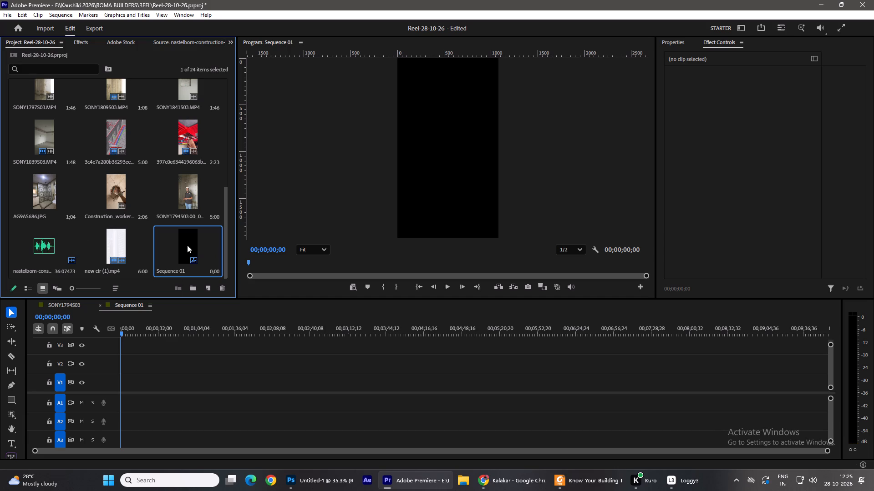
pyautogui.hotkey('ctrl', 'i')
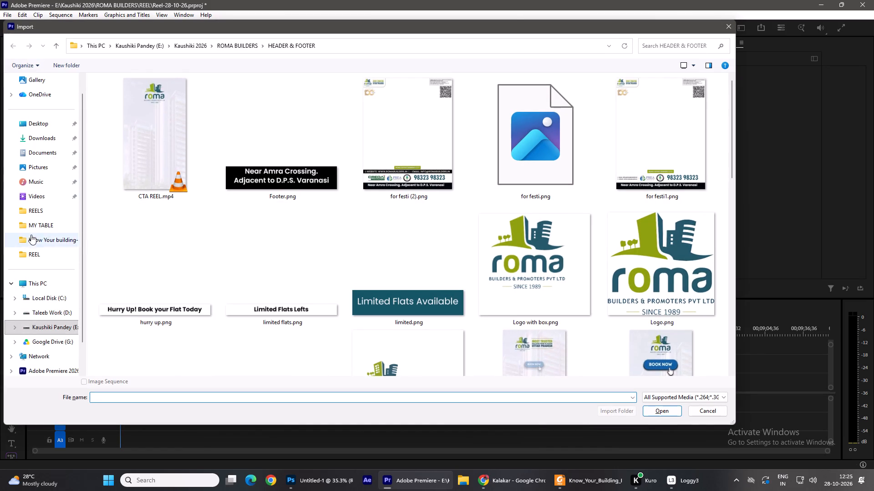
pyautogui.click(37, 144)
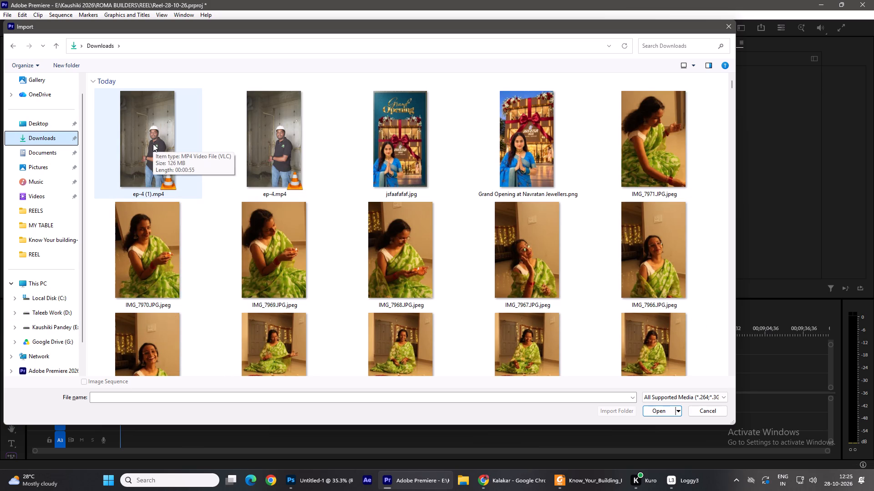
pyautogui.doubleClick(153, 144)
# Place ep-4 (1).mp4 at the start of Sequence 01 on V1 and A1, keeping the existing sequence settings.
pyautogui.moveTo(50, 247); pyautogui.dragTo(121, 381)
pyautogui.click(482, 281)
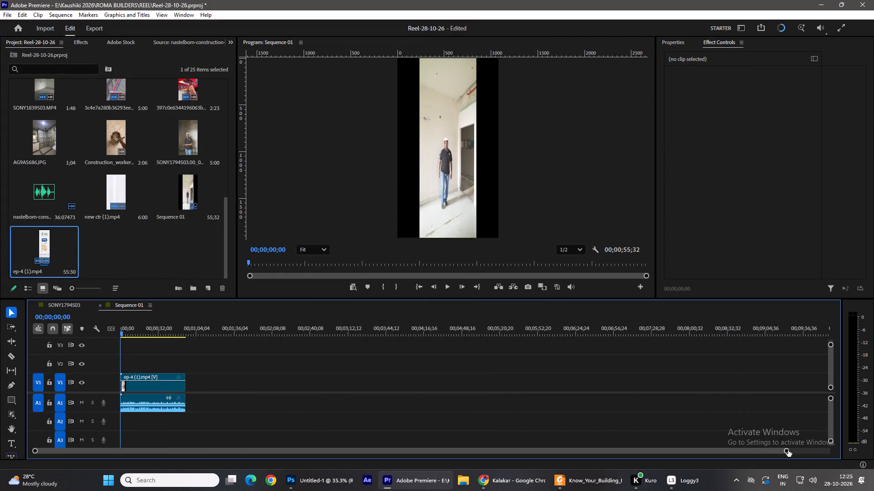
# Turn off uniform scaling for the ep-4 (1).mp4 clip and set its scale width to 179 so it fills the frame.
pyautogui.moveTo(788, 450); pyautogui.dragTo(238, 456)
pyautogui.click(324, 384)
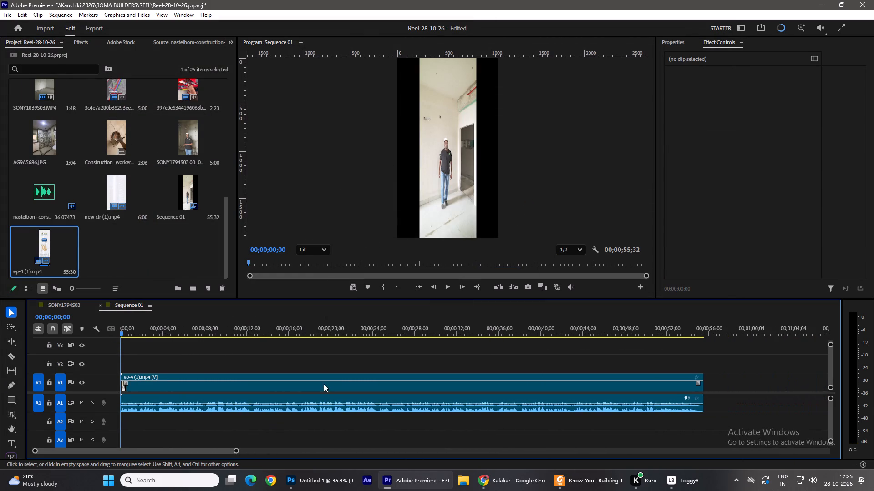
pyautogui.click(743, 130)
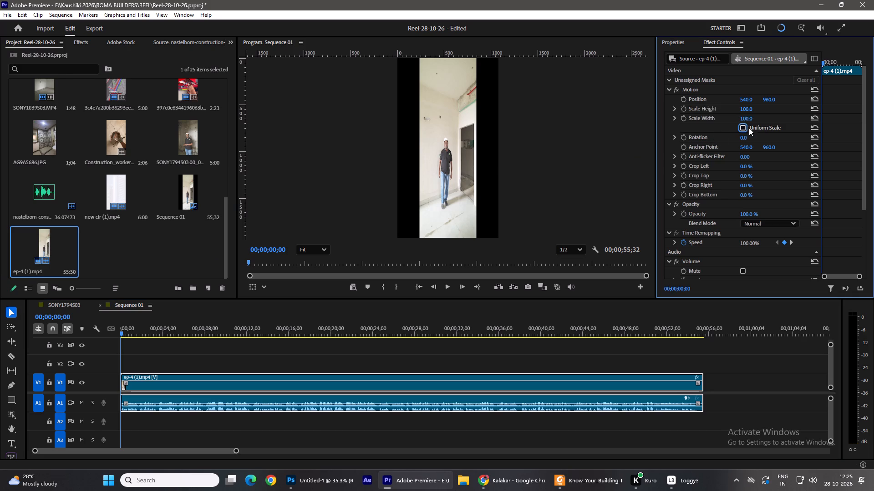
pyautogui.moveTo(747, 119); pyautogui.dragTo(770, 118)
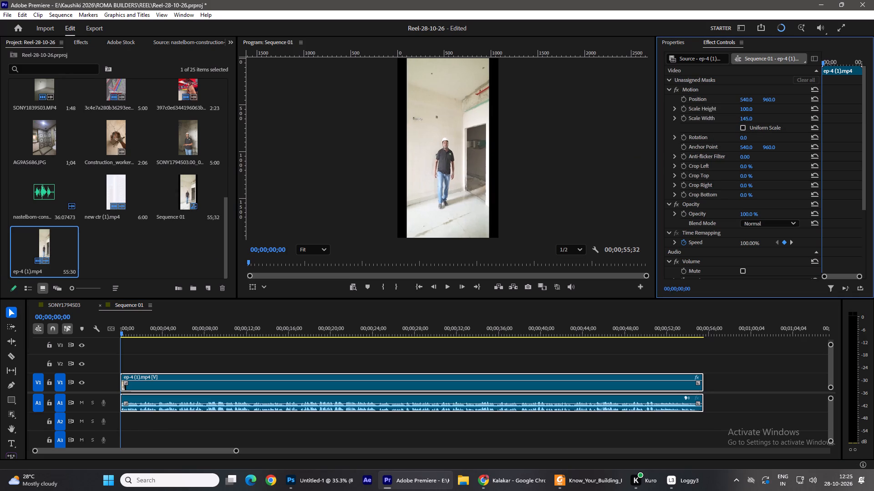
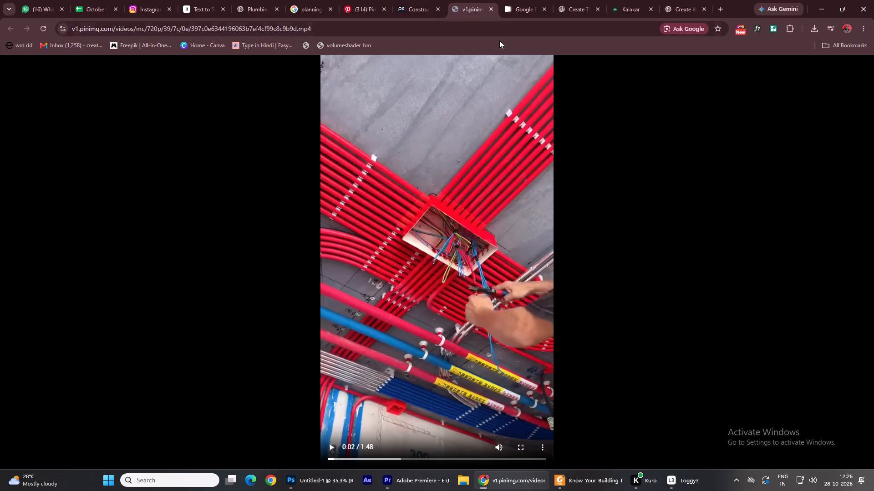
pyautogui.click(493, 8)
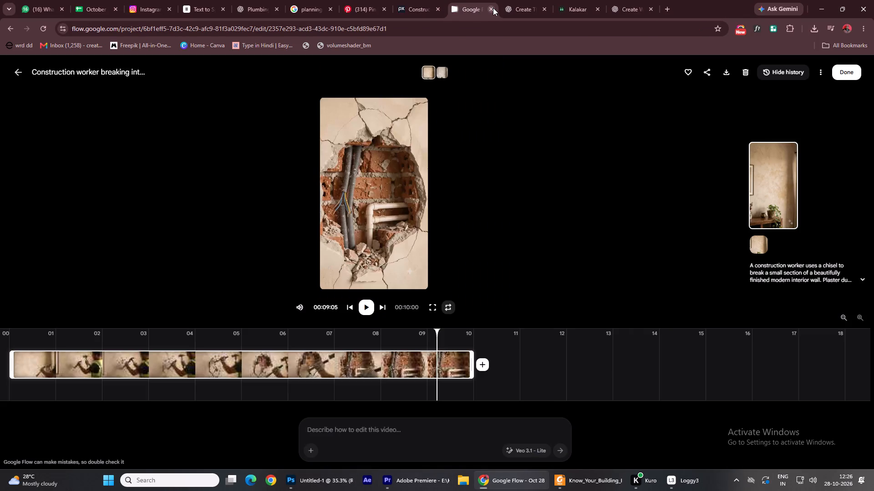
# Return to Premiere and set the ep-4 (1).mp4 clip's scale width to 180.
pyautogui.click(395, 478)
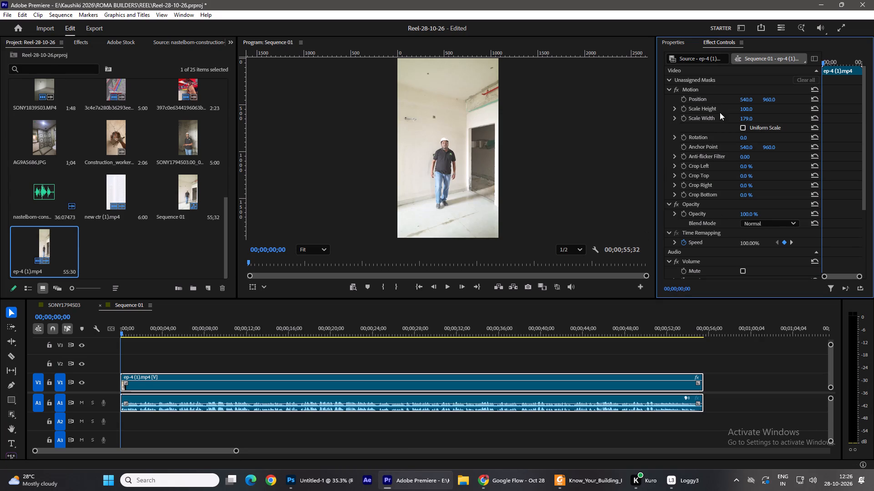
pyautogui.click(748, 117)
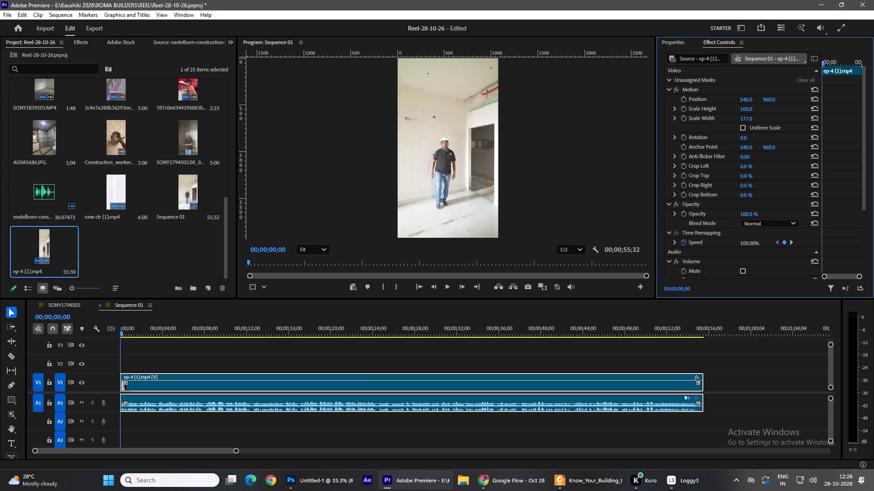
pyautogui.click(752, 117)
pyautogui.write('180')
pyautogui.press('Return')
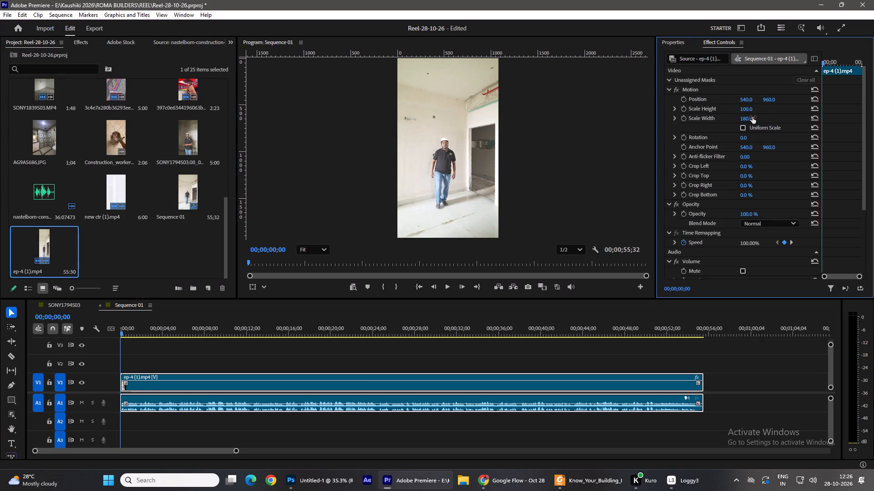
# Play back the opening of Sequence 01 to check the captioned clip, and return the playhead to the start.
pyautogui.press('space')
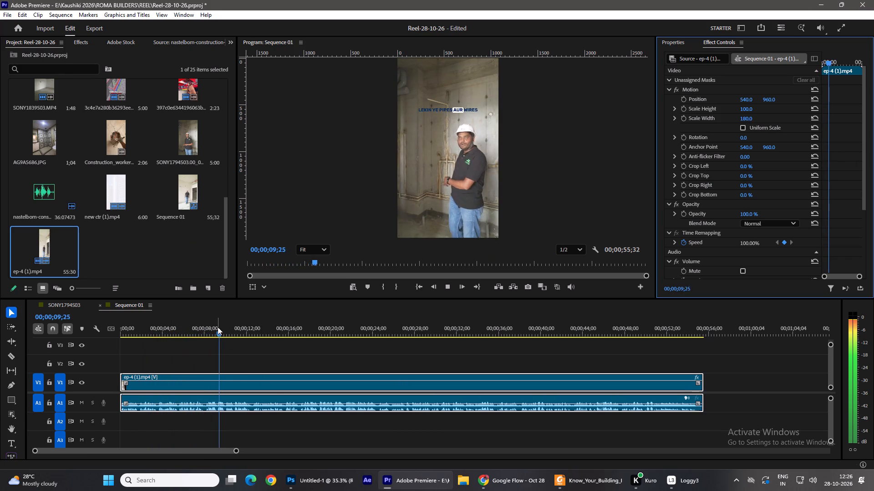
pyautogui.press('space')
pyautogui.moveTo(225, 330); pyautogui.dragTo(37, 355)
pyautogui.press('space')
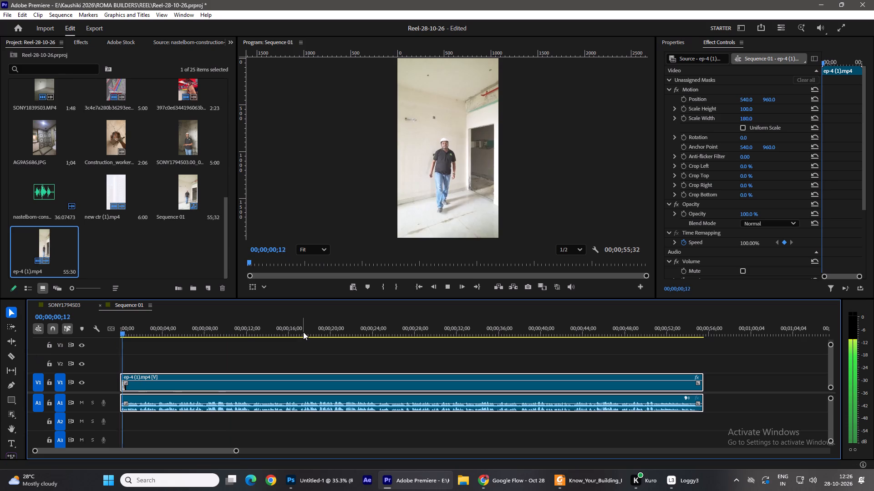
pyautogui.press('space')
pyautogui.moveTo(132, 334); pyautogui.dragTo(33, 332)
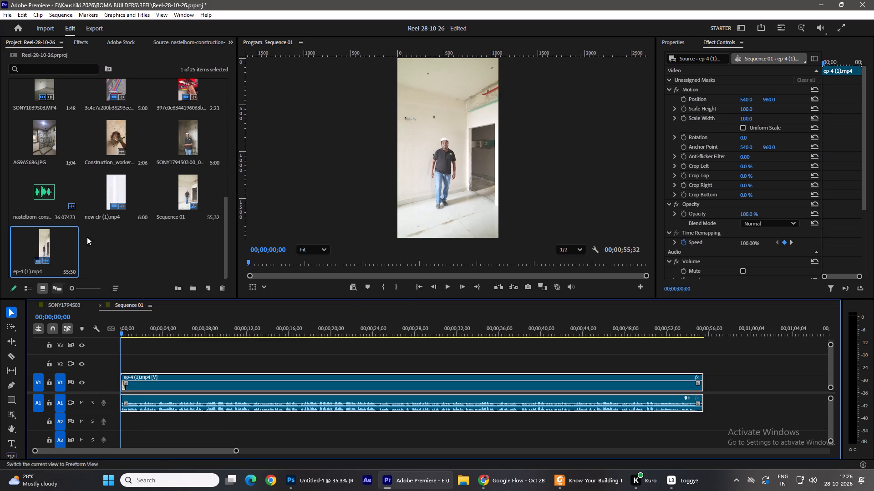
# Save the Reel-28-10-26 project.
pyautogui.hotkey('ctrl', 's')
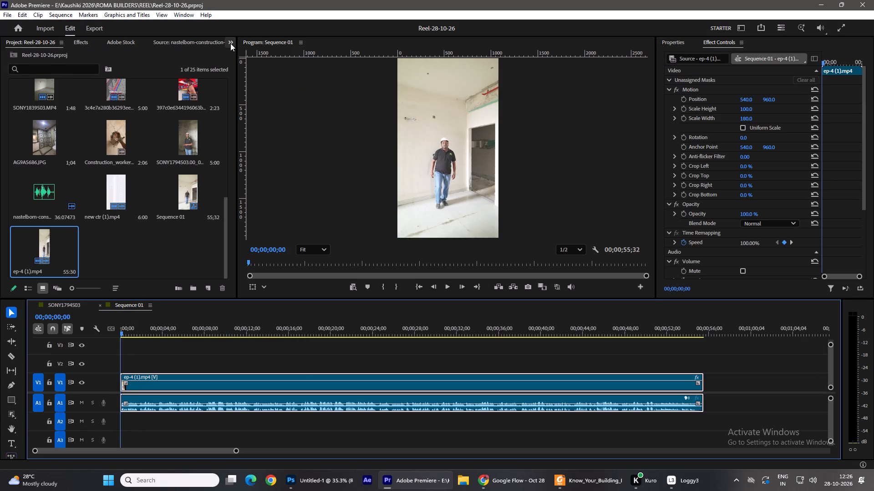
# Add the first Swoosh sound from Premiere Composer's Starter Pack at the start of Sequence 01, and close the extension.
pyautogui.click(178, 14)
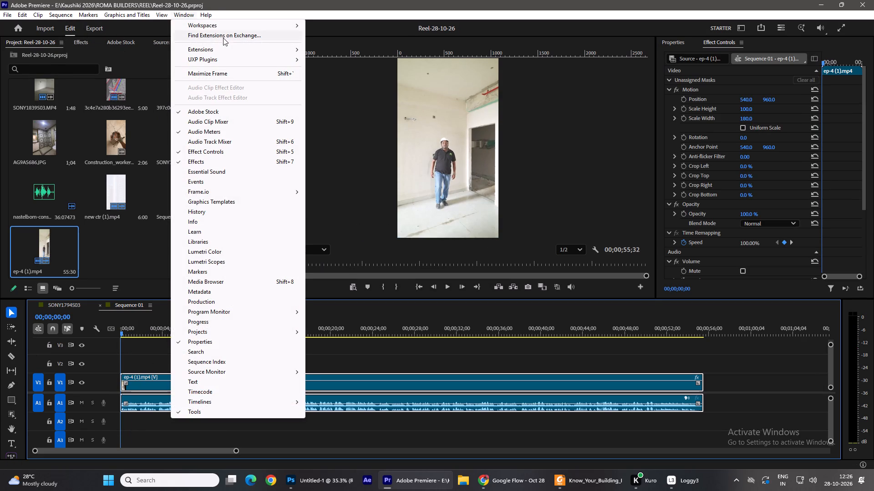
pyautogui.click(348, 59)
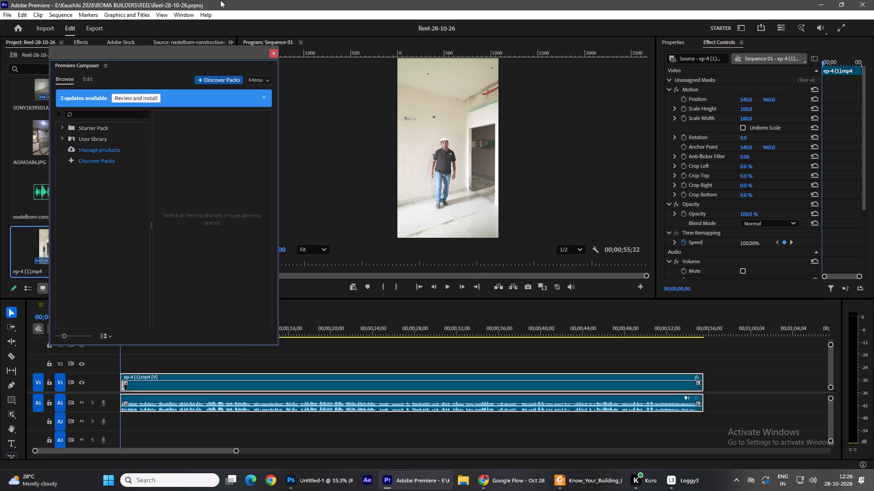
pyautogui.click(65, 127)
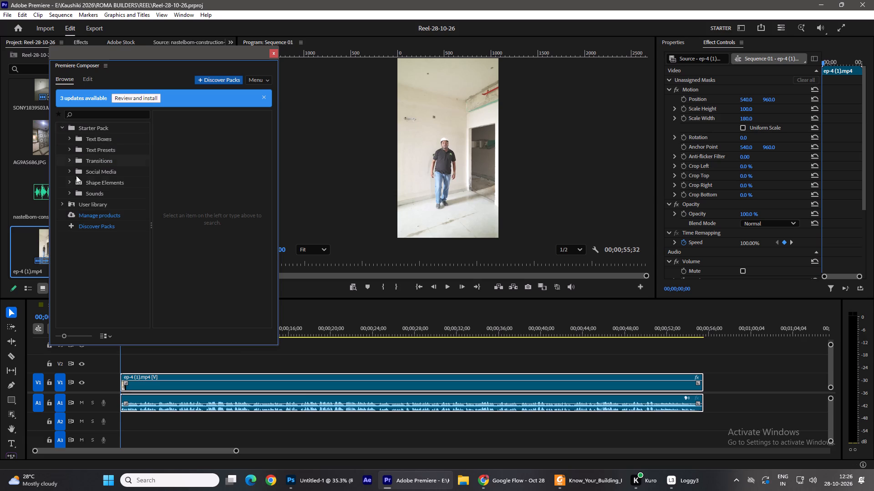
pyautogui.click(69, 195)
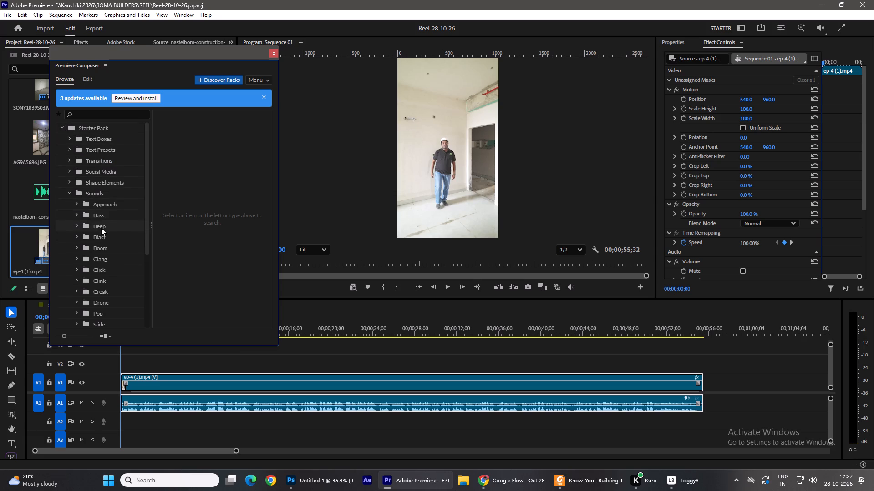
pyautogui.scroll(-1, 101, 228)
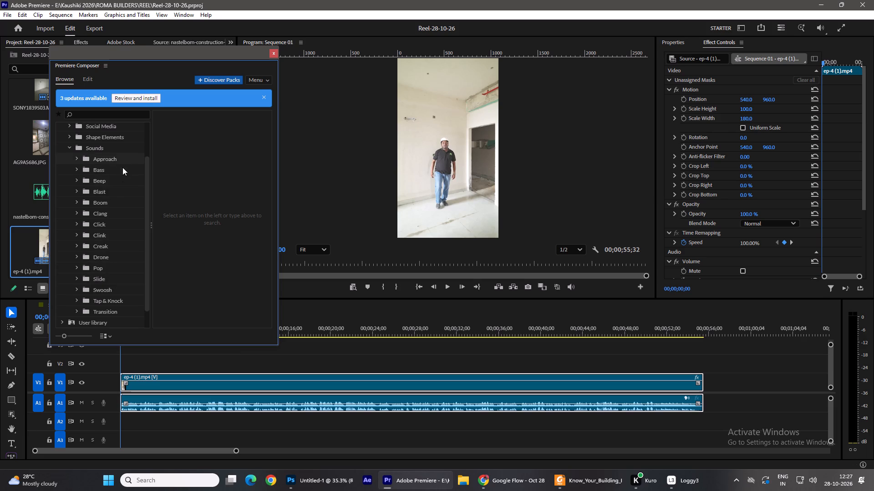
pyautogui.click(113, 288)
pyautogui.click(181, 139)
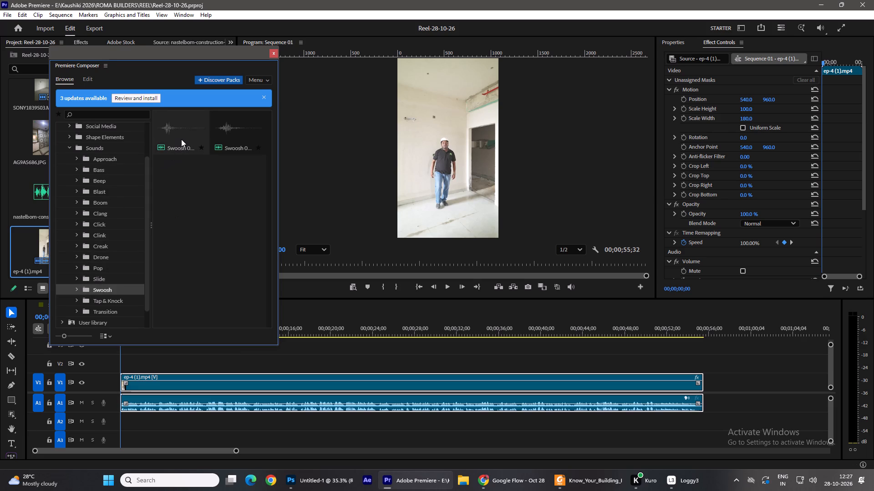
pyautogui.click(257, 335)
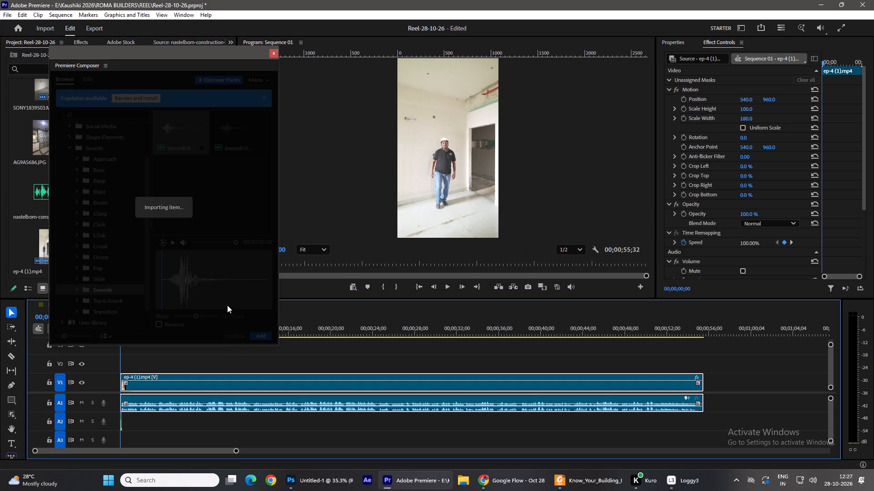
pyautogui.click(274, 53)
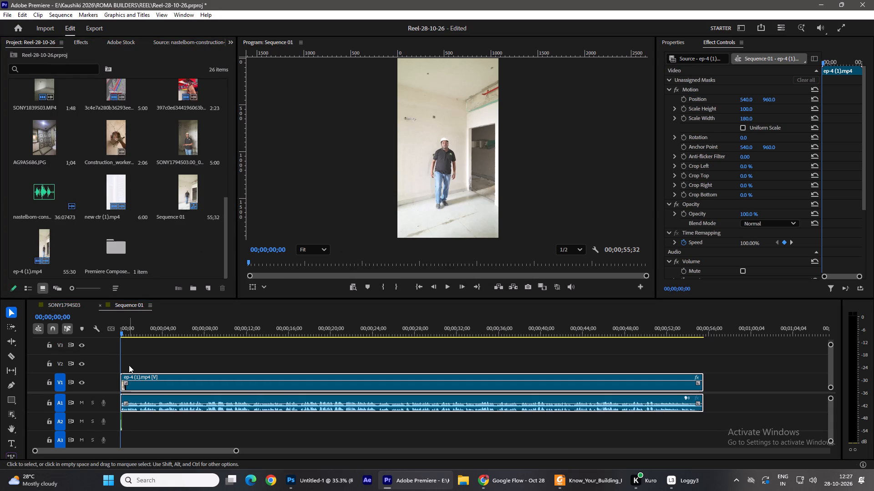
# Play through the opening seconds and place the playhead at 00;00;05;48, where the exposed-pipes shot begins.
pyautogui.click(444, 290)
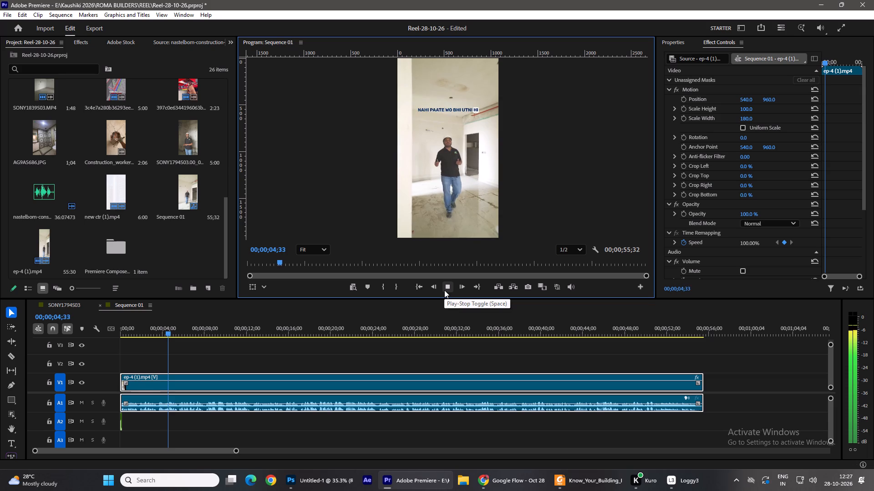
pyautogui.click(444, 290)
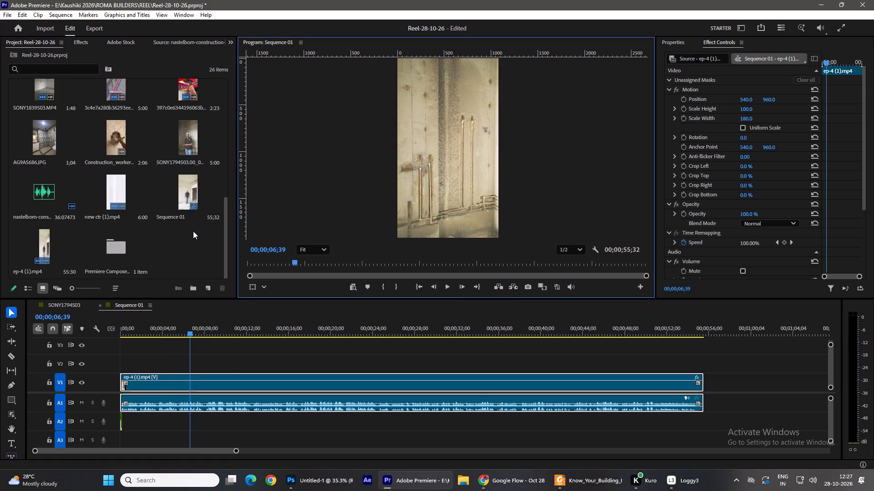
pyautogui.moveTo(187, 332); pyautogui.dragTo(181, 334)
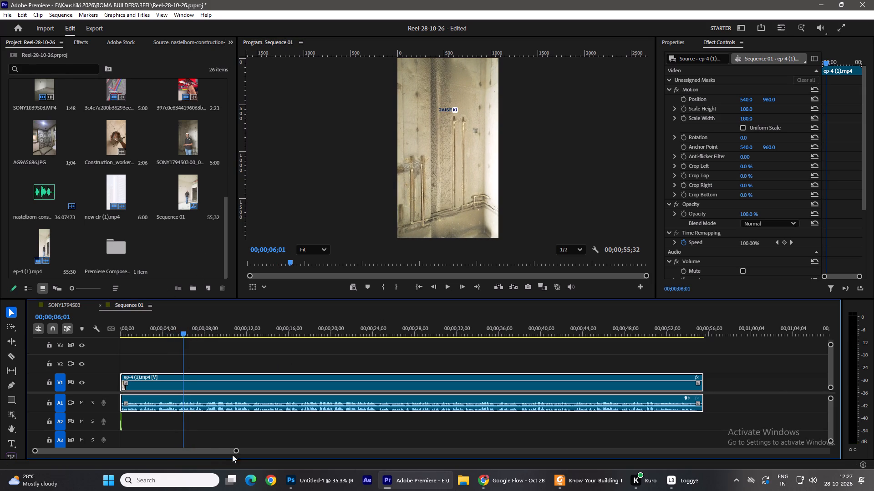
pyautogui.moveTo(236, 450); pyautogui.dragTo(112, 456)
pyautogui.moveTo(412, 327); pyautogui.dragTo(379, 331)
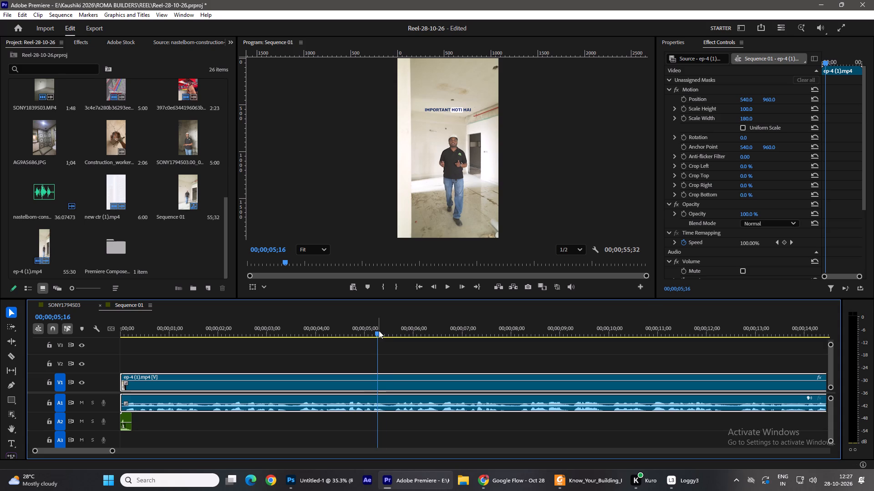
pyautogui.press('space')
pyautogui.press('space')
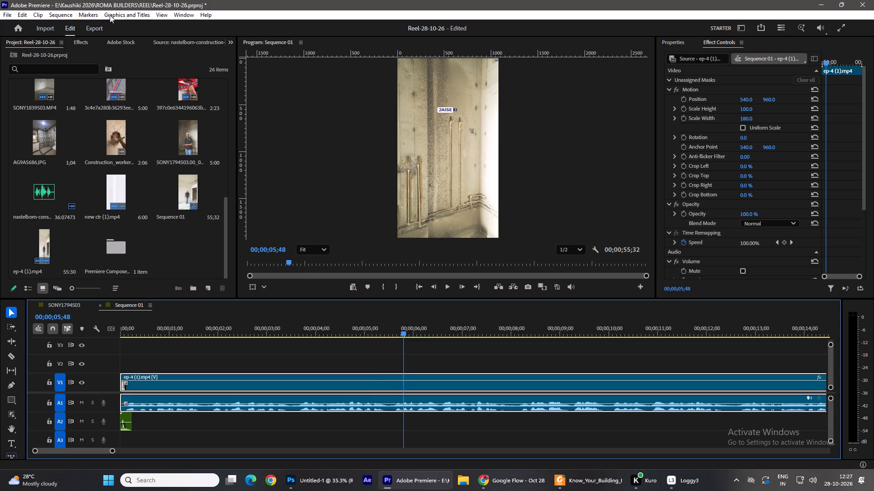
# Add the first Swoosh sound from Premiere Composer's Starter Pack at 00;00;05;48, at the exposed-pipes shot.
pyautogui.click(185, 17)
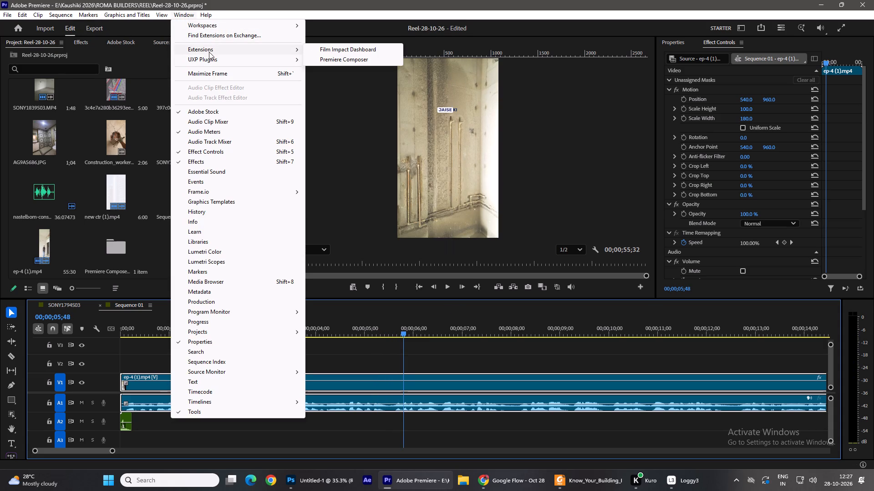
pyautogui.click(322, 62)
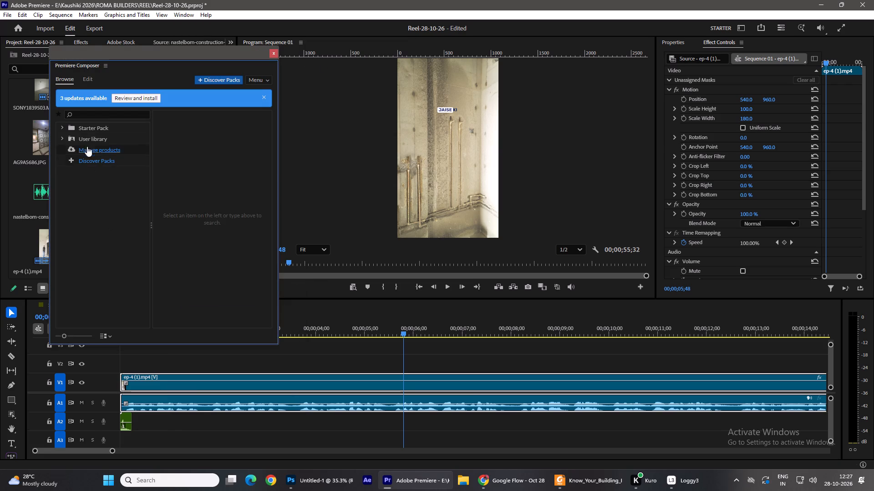
pyautogui.click(62, 136)
pyautogui.click(66, 128)
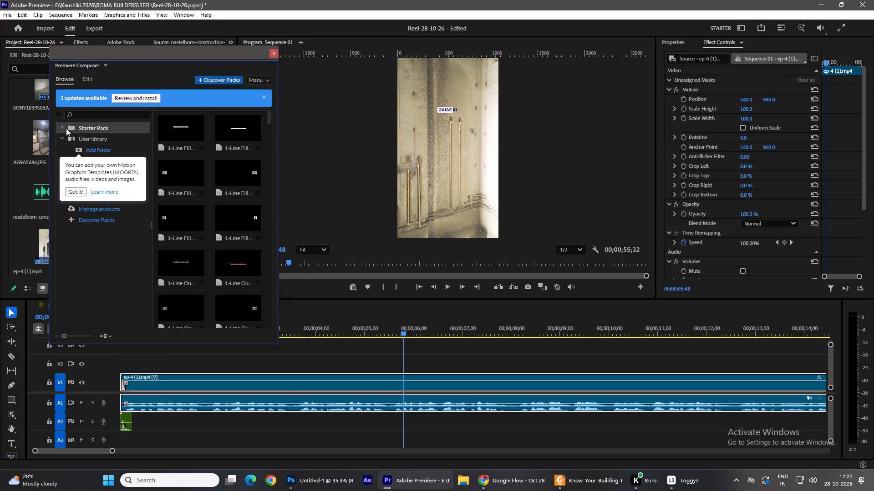
pyautogui.click(63, 138)
pyautogui.click(63, 138)
pyautogui.click(62, 125)
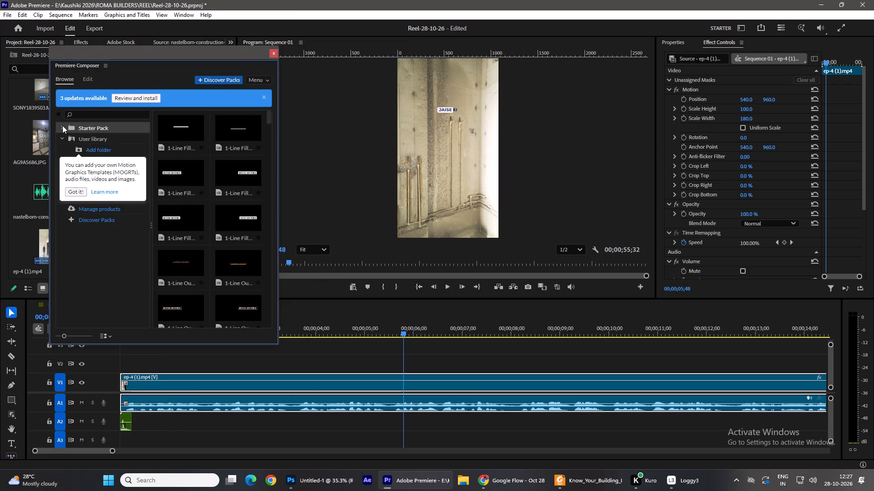
pyautogui.click(86, 192)
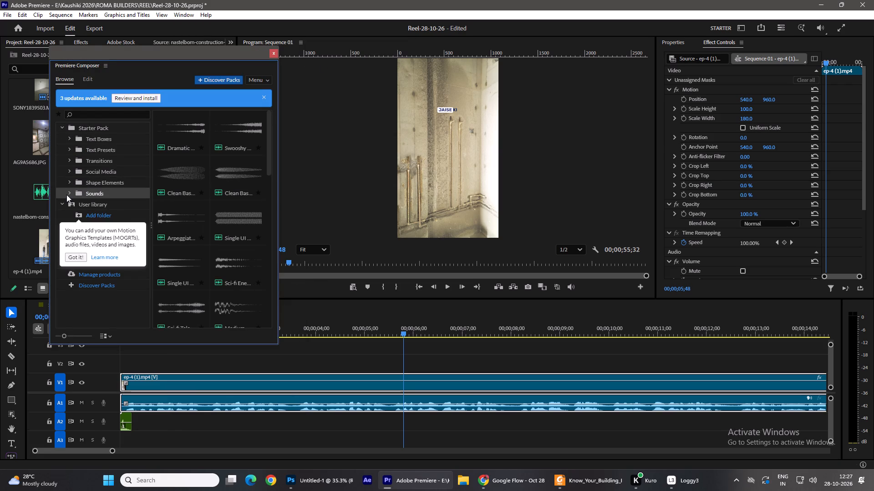
pyautogui.click(66, 195)
pyautogui.scroll(-3, 66, 195)
pyautogui.click(68, 192)
pyautogui.scroll(-2, 76, 196)
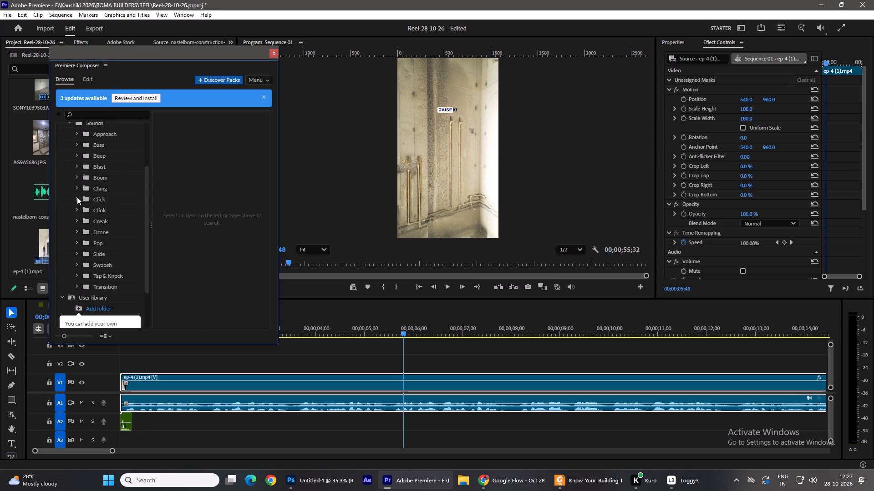
pyautogui.click(104, 243)
pyautogui.click(191, 132)
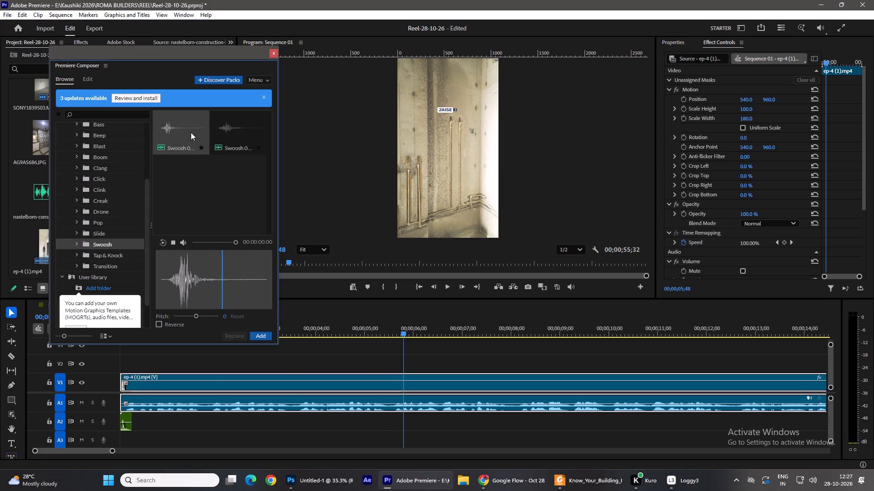
pyautogui.click(262, 335)
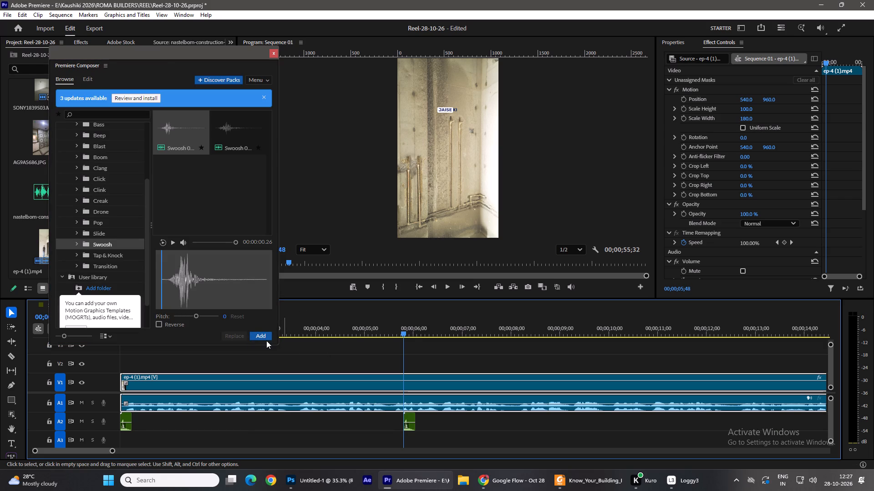
# Add the same Swoosh sound at 00;00;07;08, in the ceiling shot captioned ELECTRICAL.
pyautogui.click(332, 349)
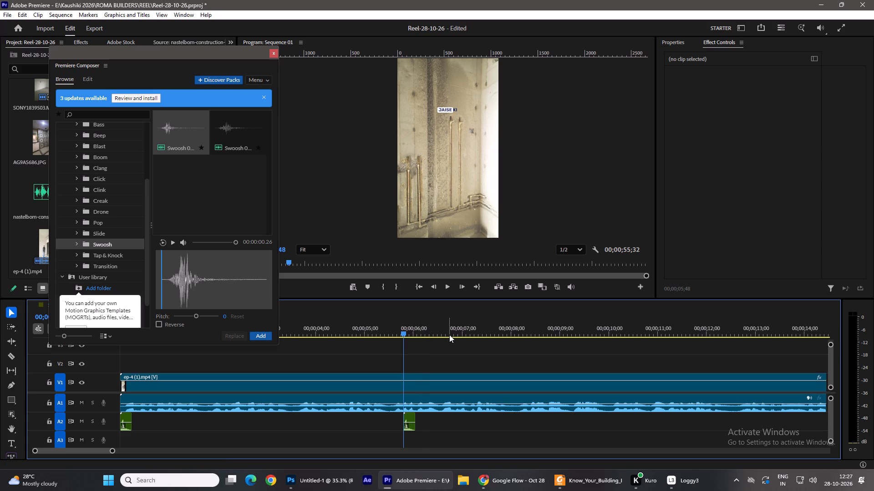
pyautogui.press('space')
pyautogui.press('space')
pyautogui.press('space')
pyautogui.press('space')
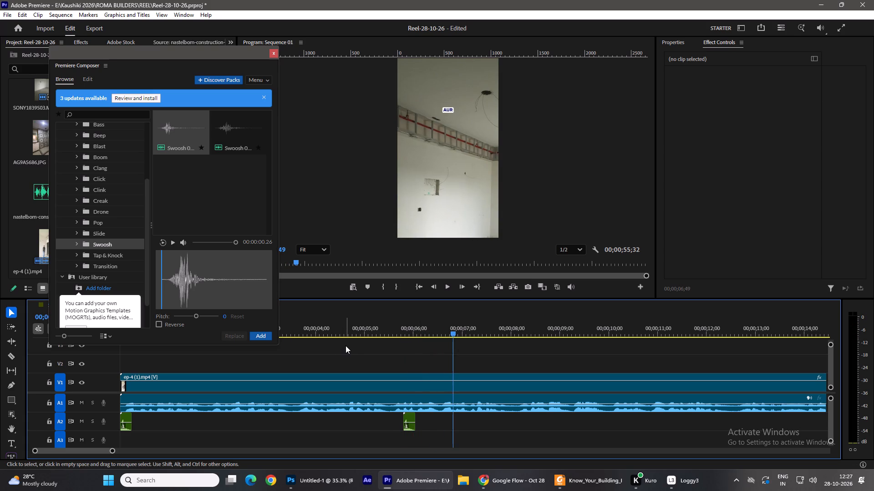
pyautogui.press('space')
pyautogui.press('space')
pyautogui.click(261, 336)
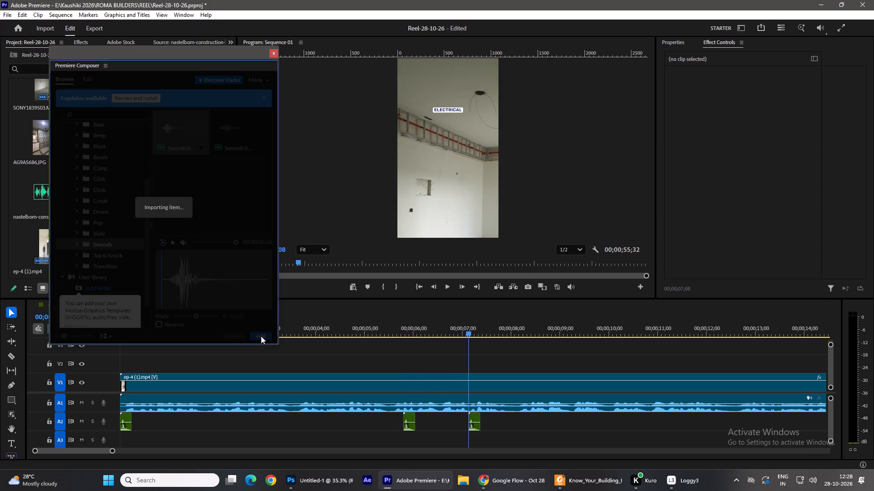
# Add the same Swoosh sound at 00;00;12;57, in the 3D pipework shot captioned MODERN CONSTRUCTION MEIN.
pyautogui.press('space')
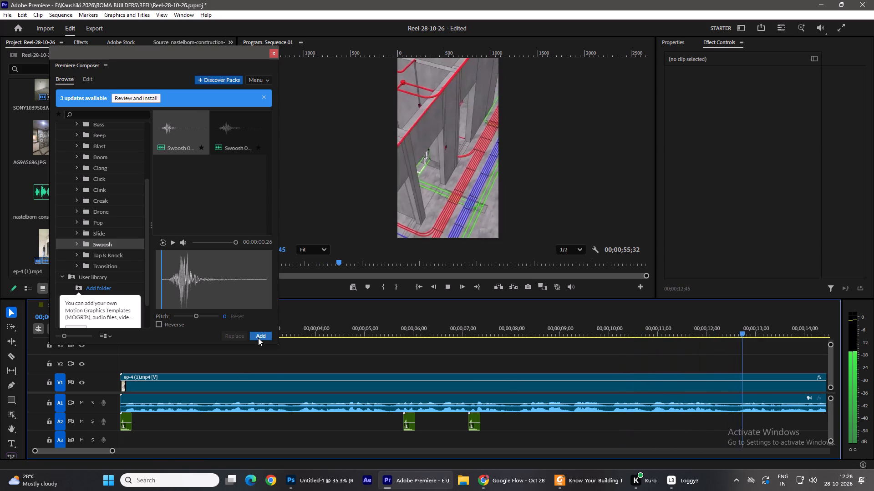
pyautogui.press('space')
pyautogui.moveTo(776, 332); pyautogui.dragTo(752, 336)
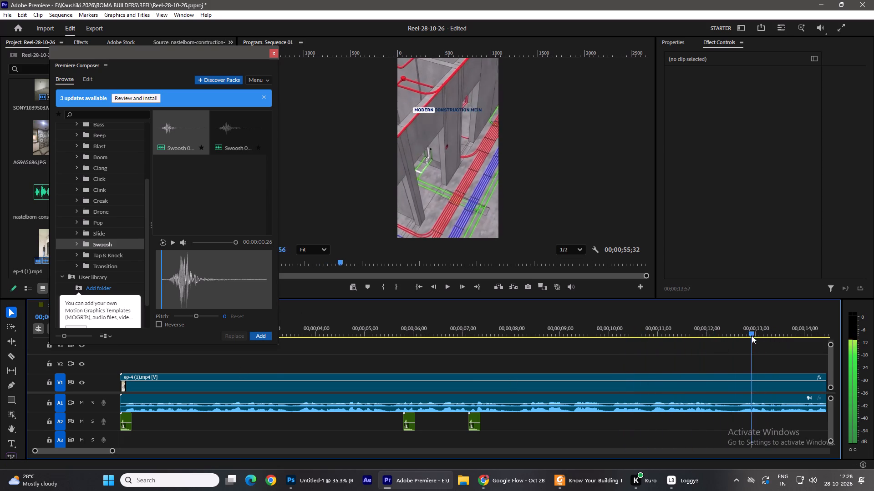
pyautogui.moveTo(752, 336); pyautogui.dragTo(741, 337)
pyautogui.press('space')
pyautogui.press('space')
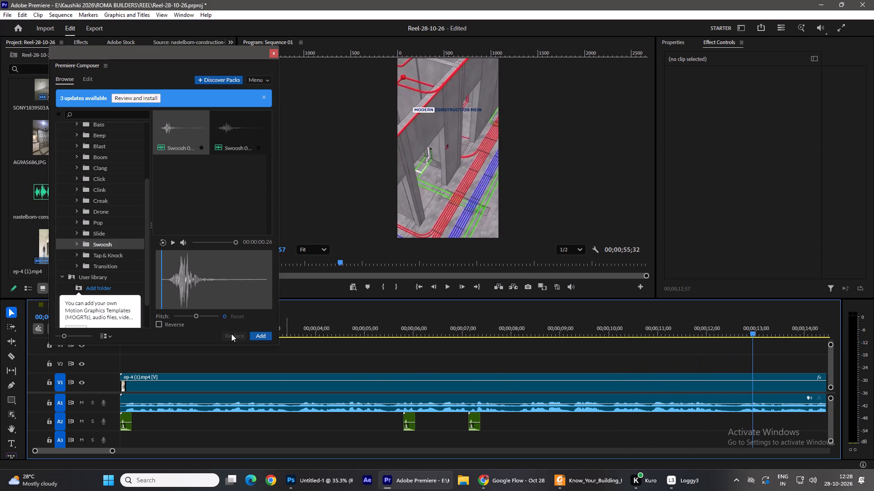
pyautogui.click(252, 334)
# Add the same Swoosh sound at about 00;00;21;40 and at about 00;00;25;20, near the start of the kitchen shot.
pyautogui.press('space')
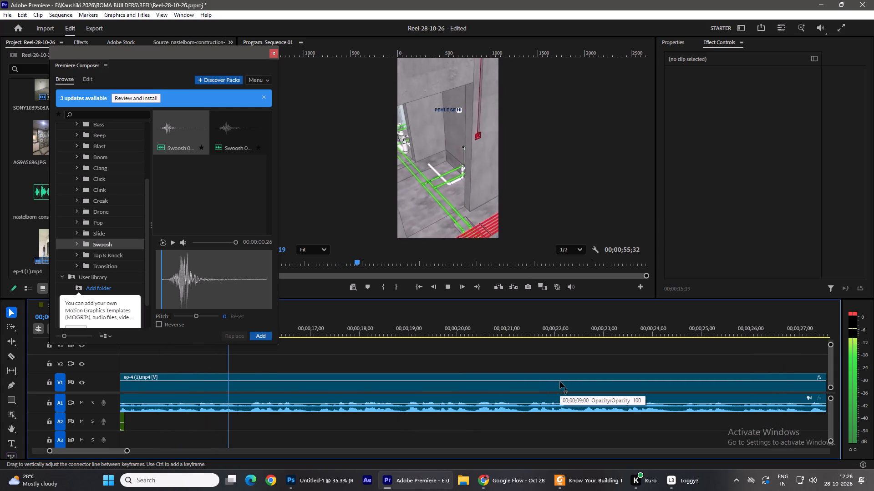
pyautogui.press('space')
pyautogui.click(259, 338)
pyautogui.press('space')
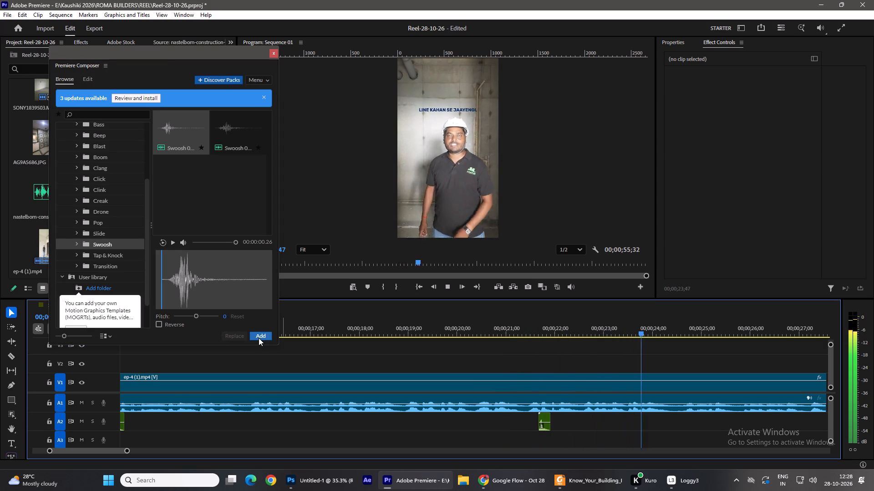
pyautogui.click(259, 339)
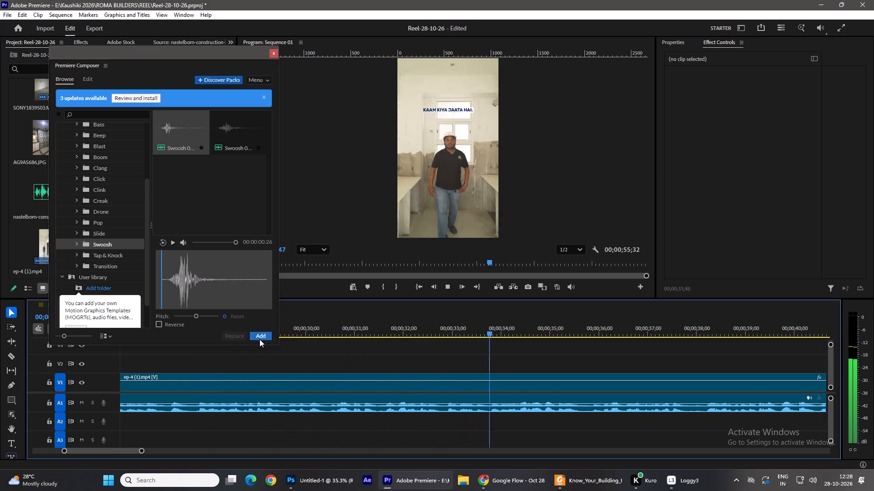
# Add the same Swoosh sound at about 00;00;34;20 and 00;00;38;20, during the corridor walking footage.
pyautogui.click(259, 339)
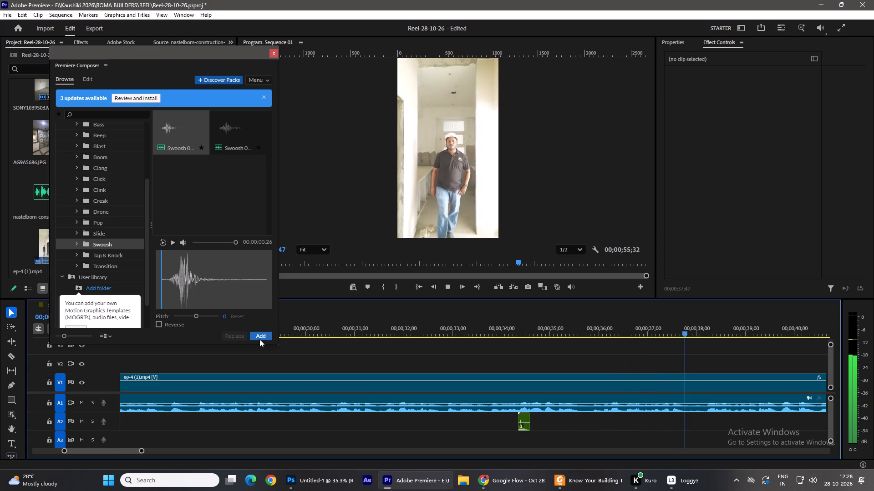
pyautogui.click(259, 339)
# Replay from the last Swoosh and add the same sound at 00;00;39;59, on the COST caption.
pyautogui.press('space')
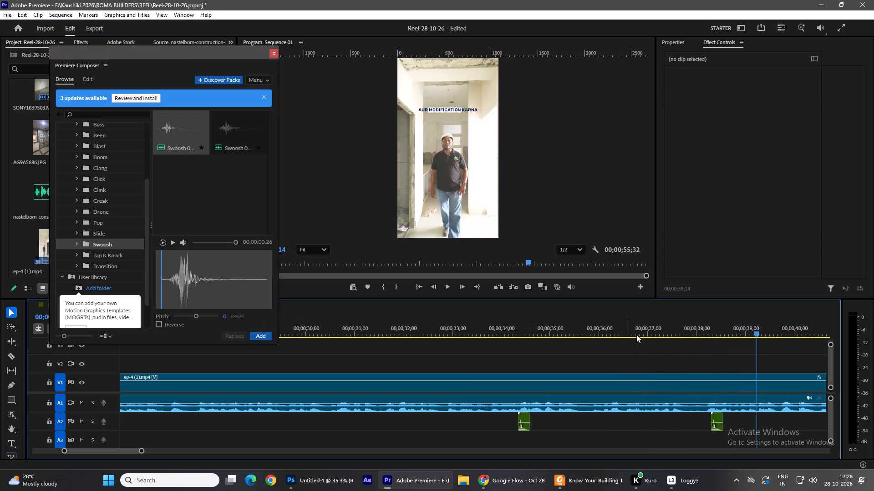
pyautogui.moveTo(756, 330); pyautogui.dragTo(708, 331)
pyautogui.press('space')
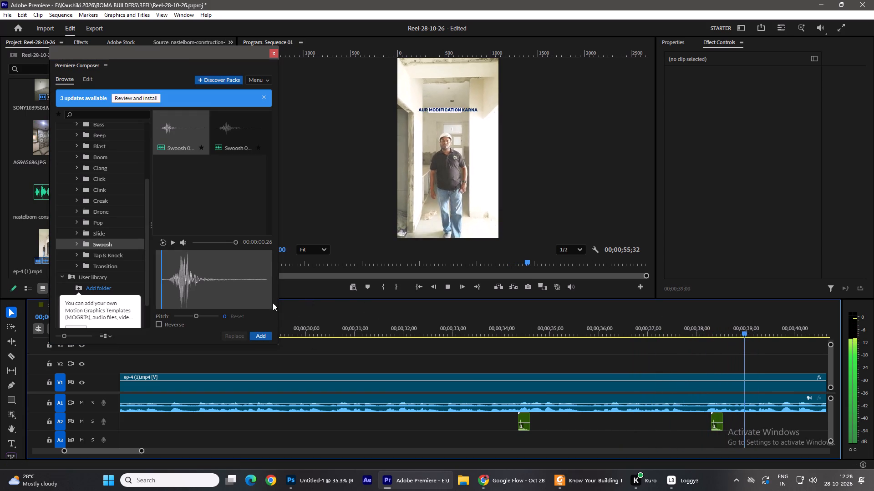
pyautogui.press('space')
pyautogui.click(259, 336)
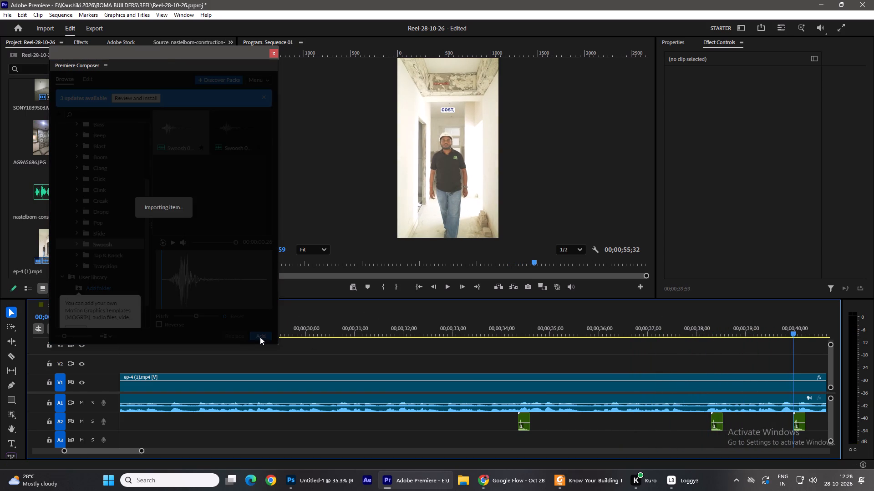
# Add the same Swoosh sound at 00;00;40;32, where the TIME caption appears.
pyautogui.press('space')
pyautogui.press('space')
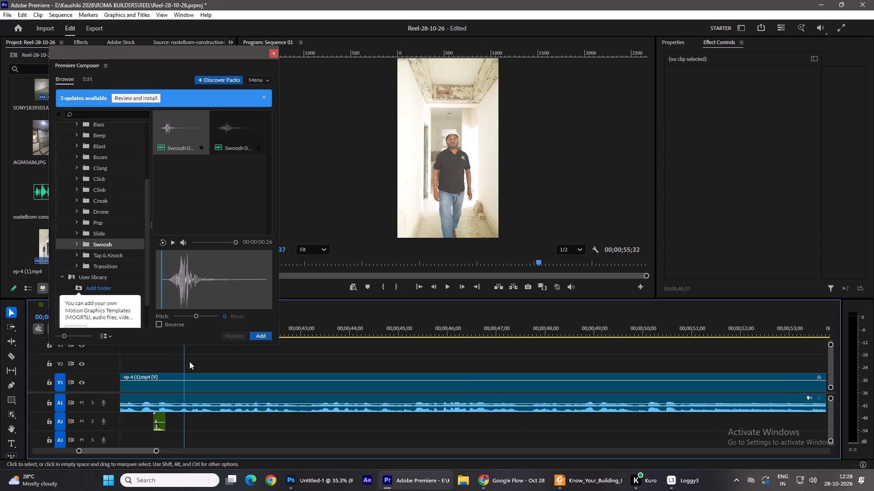
pyautogui.moveTo(185, 354); pyautogui.dragTo(181, 354)
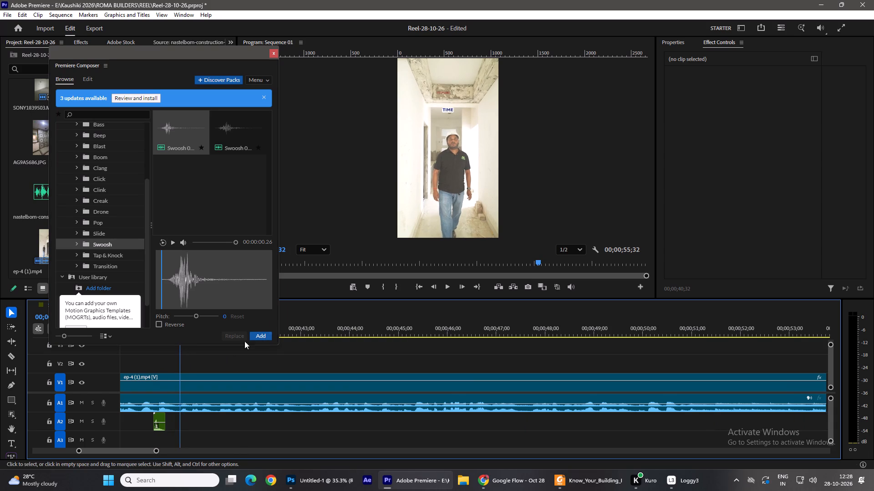
pyautogui.click(259, 338)
# Add the same Swoosh sound at 00;00;41;03, on the AUR FINISHING caption.
pyautogui.press('space')
pyautogui.press('space')
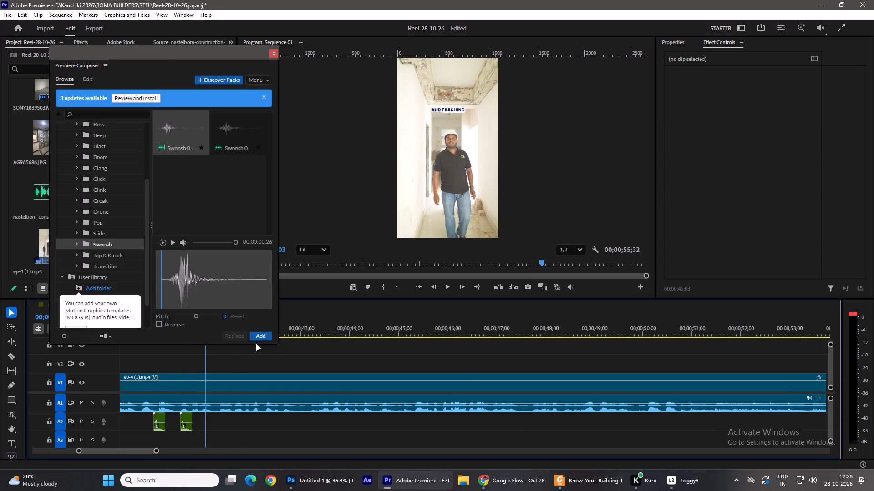
pyautogui.click(262, 334)
# Check the remaining footage up to the BOOK NOW end card, close Premiere Composer, and replay the sequence's opening.
pyautogui.press('space')
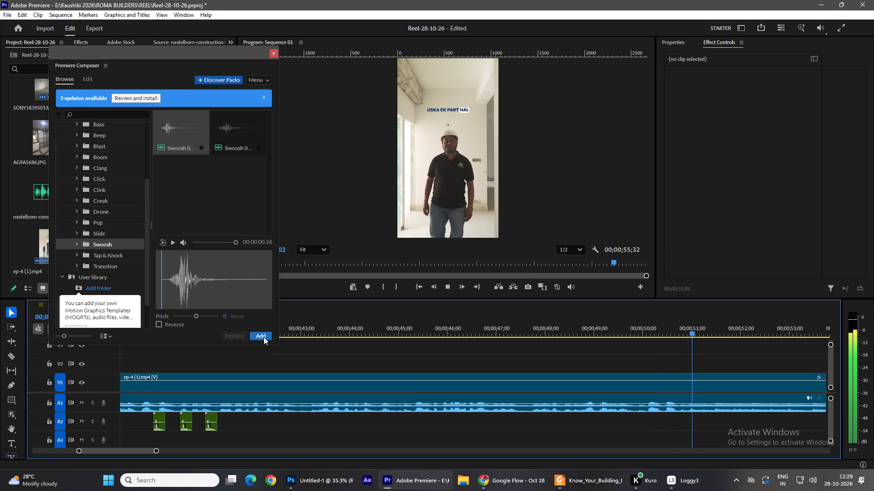
pyautogui.press('space')
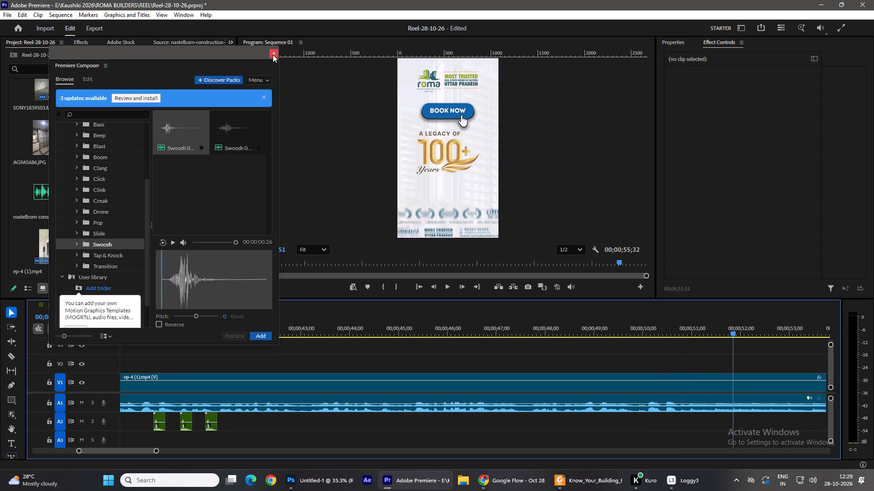
pyautogui.click(273, 55)
pyautogui.moveTo(732, 330); pyautogui.dragTo(0, 432)
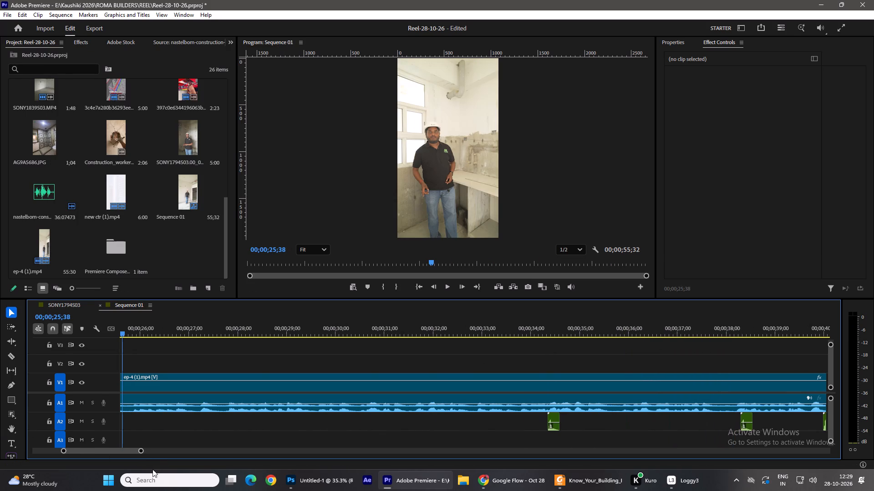
pyautogui.moveTo(142, 451); pyautogui.dragTo(274, 449)
pyautogui.moveTo(385, 329); pyautogui.dragTo(191, 368)
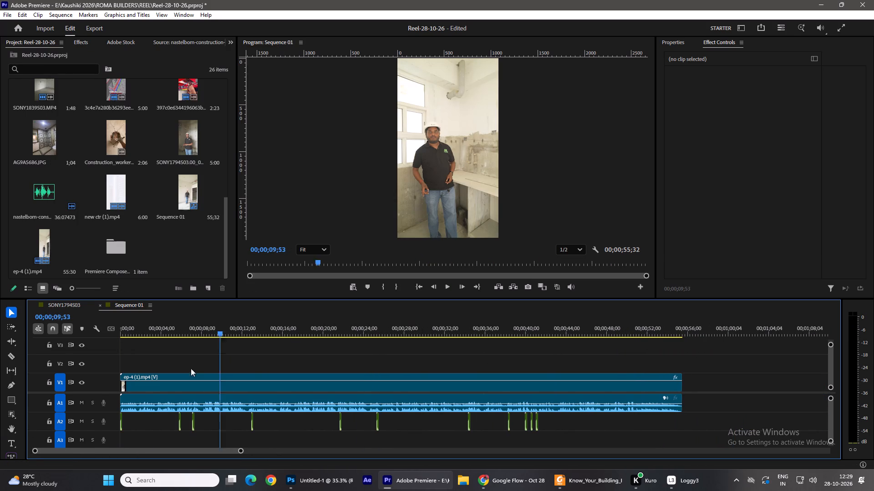
pyautogui.moveTo(191, 368); pyautogui.dragTo(9, 400)
pyautogui.press('space')
pyautogui.press('space')
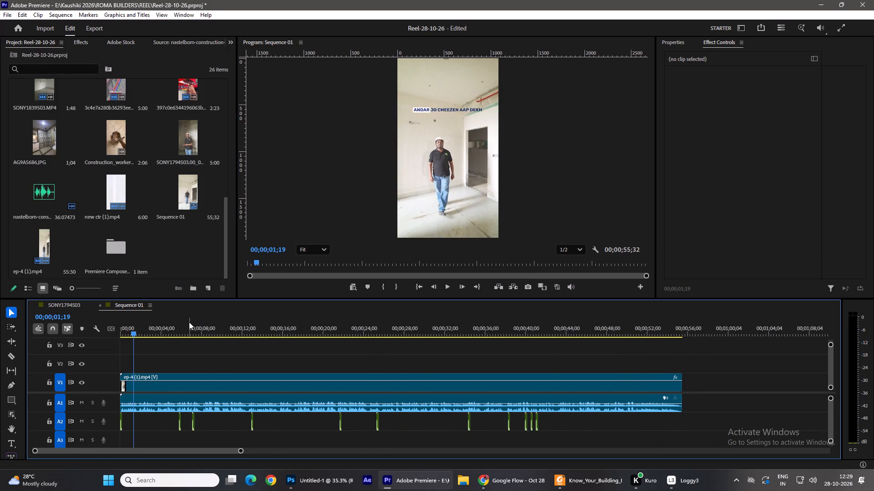
# Import Roma new logo.png from the HEADER & FOOTER folder of ROMA BUILDERS into the project.
pyautogui.hotkey('ctrl', 'i')
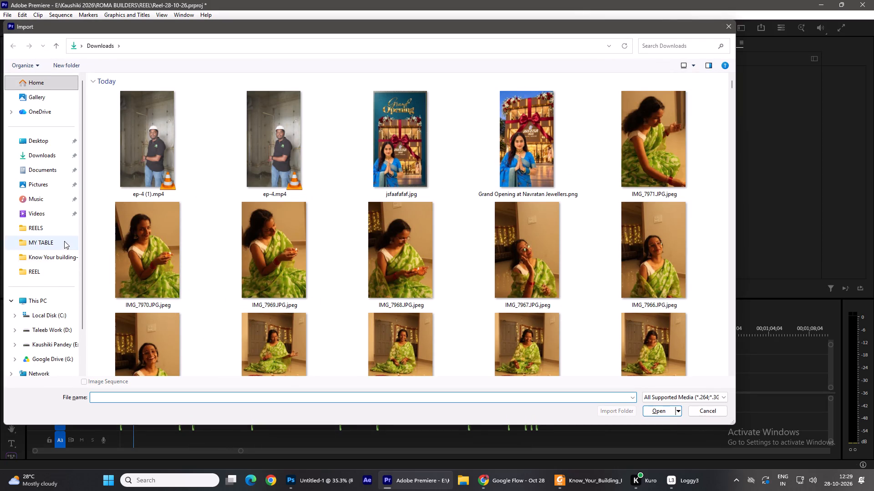
pyautogui.click(57, 257)
pyautogui.click(251, 51)
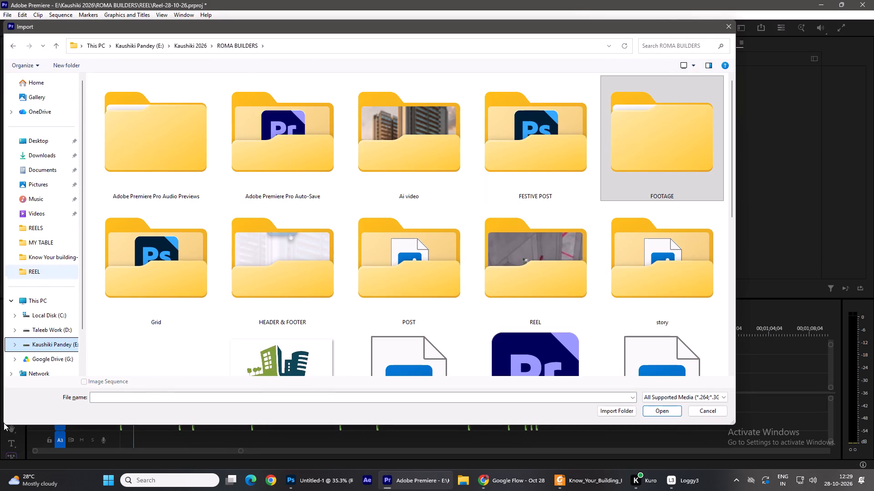
pyautogui.doubleClick(287, 252)
pyautogui.scroll(-1, 368, 342)
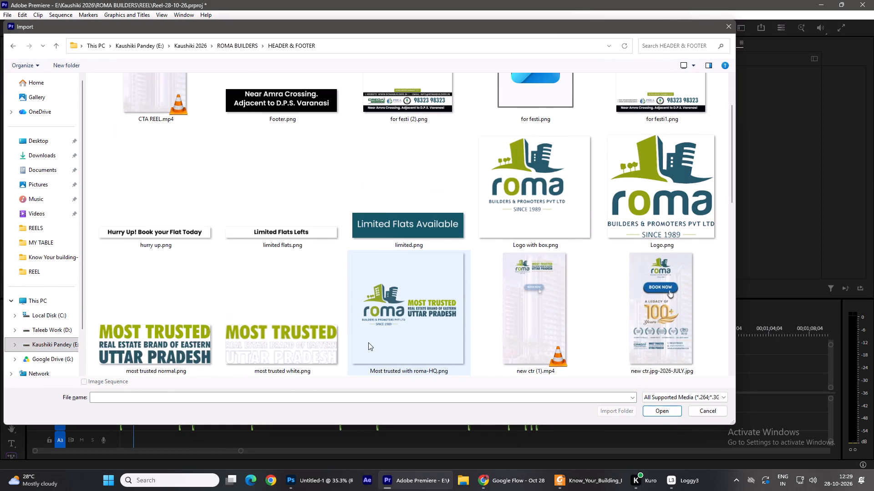
pyautogui.scroll(-1, 368, 342)
pyautogui.scroll(-3, 380, 258)
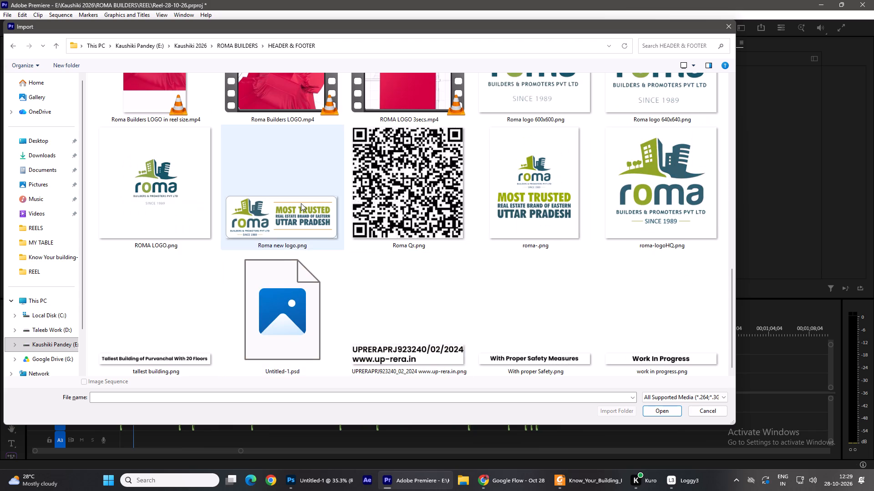
pyautogui.doubleClick(301, 203)
# Place Roma new logo.png on track V2 at the sequence start and extend it to about 00;00;51;50, near the end card.
pyautogui.moveTo(192, 248); pyautogui.dragTo(95, 361)
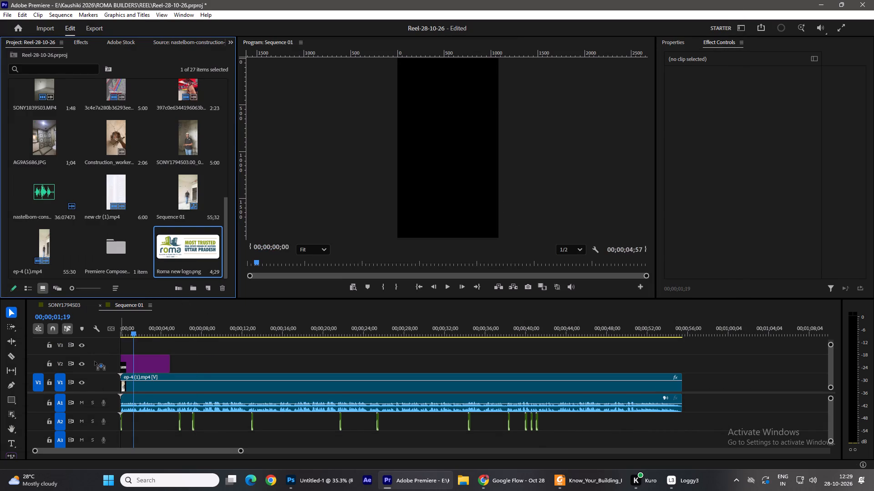
pyautogui.moveTo(95, 361); pyautogui.dragTo(95, 365)
pyautogui.moveTo(170, 357); pyautogui.dragTo(625, 375)
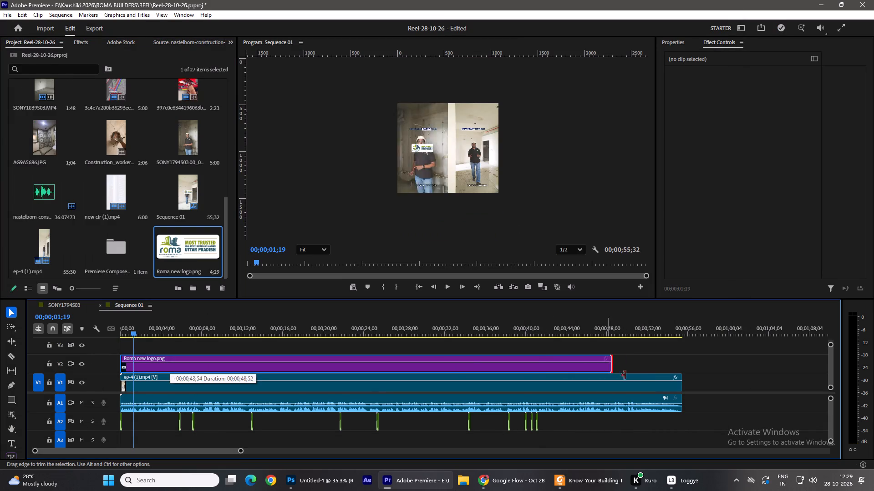
pyautogui.moveTo(625, 375); pyautogui.dragTo(645, 376)
# Scale the Roma logo to 60 and position it at 540, 99 at the top of the frame, checking it in playback.
pyautogui.click(472, 364)
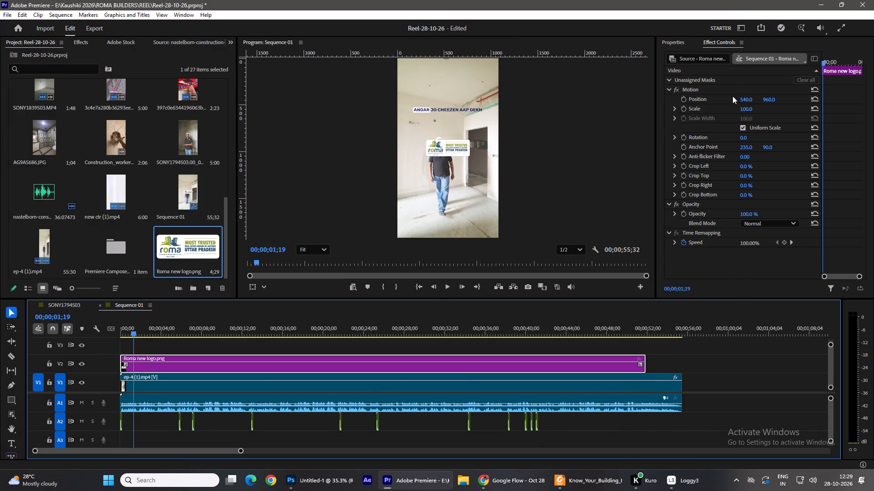
pyautogui.moveTo(749, 107); pyautogui.dragTo(732, 110)
pyautogui.moveTo(773, 97); pyautogui.dragTo(786, 270)
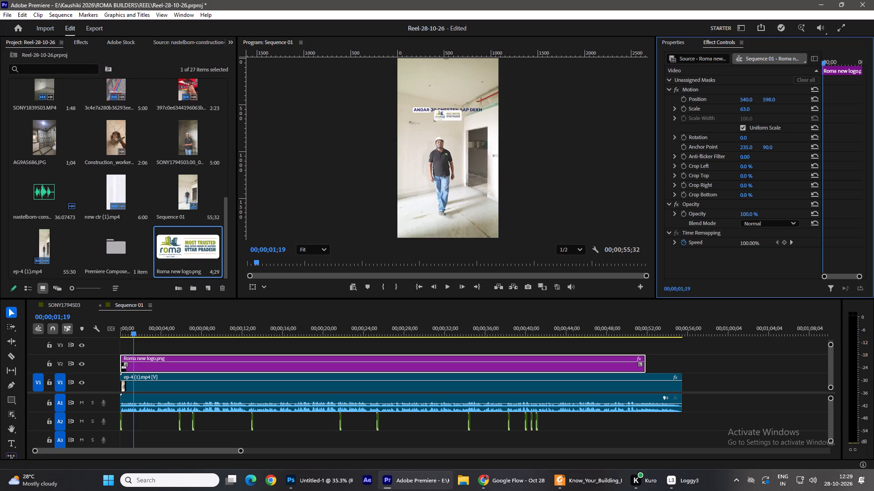
pyautogui.moveTo(786, 270); pyautogui.dragTo(793, 476)
pyautogui.click(753, 107)
pyautogui.write('60')
pyautogui.press('Return')
pyautogui.press('space')
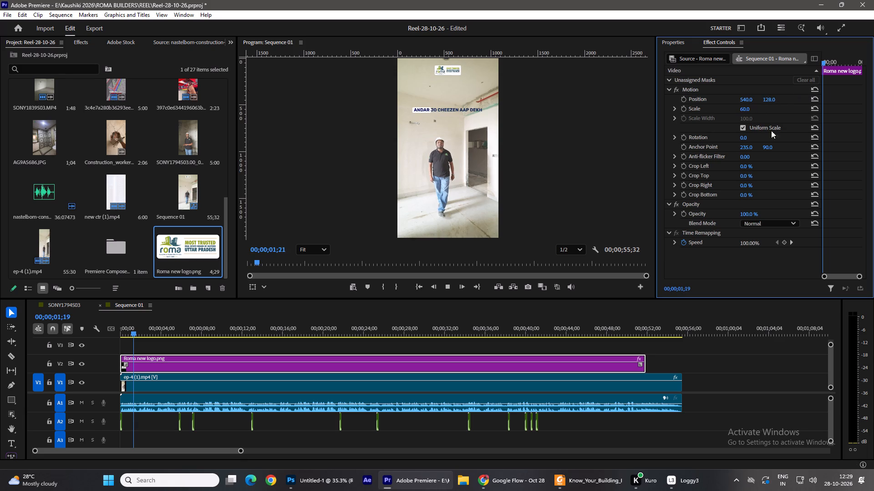
pyautogui.press('space')
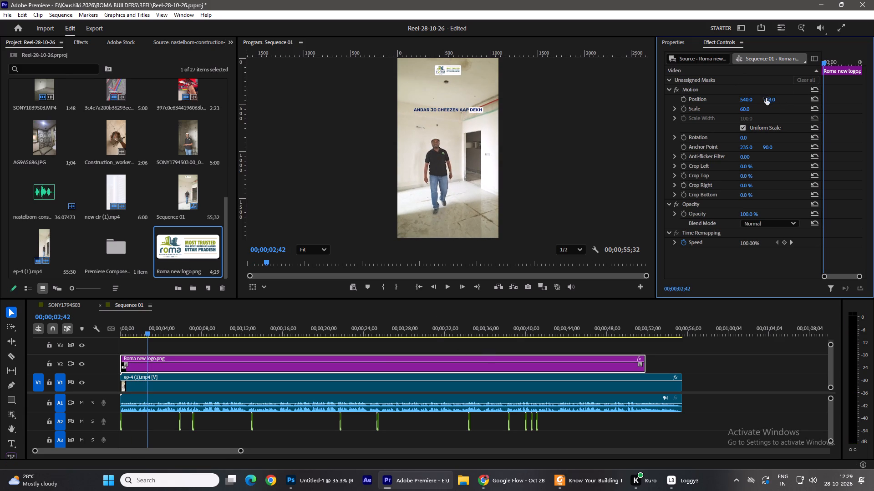
pyautogui.moveTo(767, 99); pyautogui.dragTo(770, 113)
pyautogui.press('space')
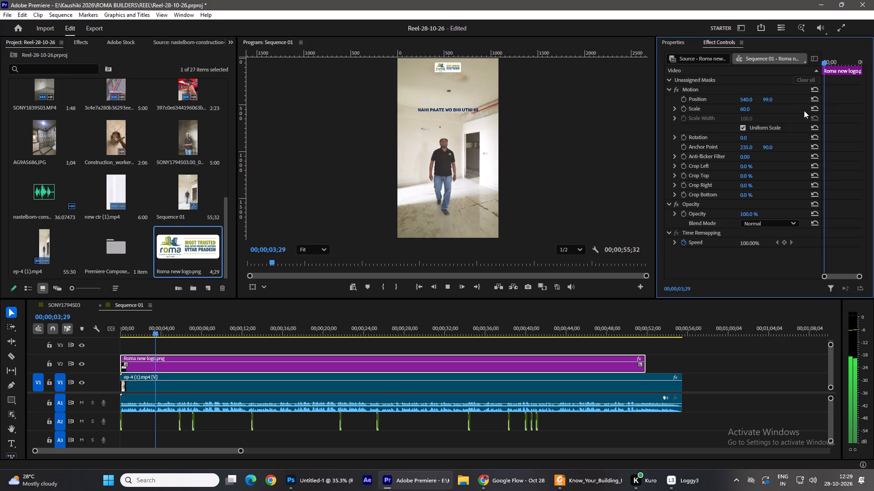
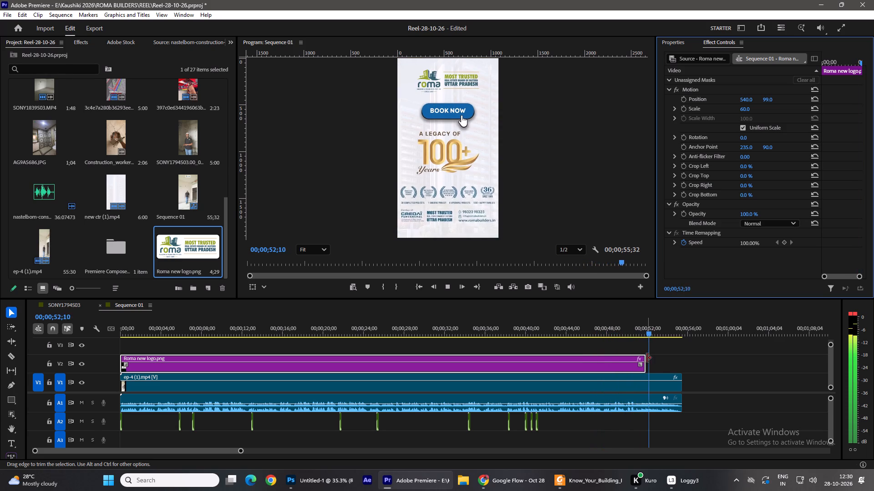
# Trim the end of the Roma new logo.png clip back to about 00;00;51;05, where the end card begins, and check the transition in playback.
pyautogui.moveTo(653, 328); pyautogui.dragTo(642, 327)
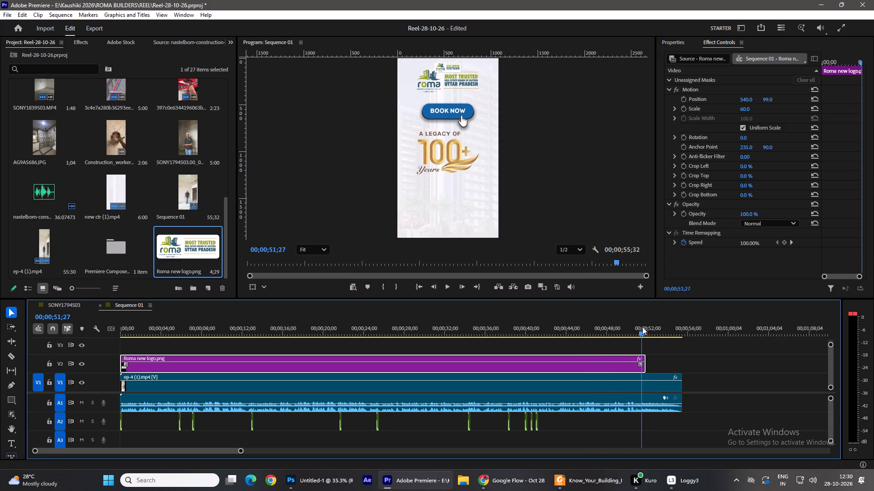
pyautogui.moveTo(642, 327); pyautogui.dragTo(639, 326)
pyautogui.moveTo(648, 356); pyautogui.dragTo(645, 356)
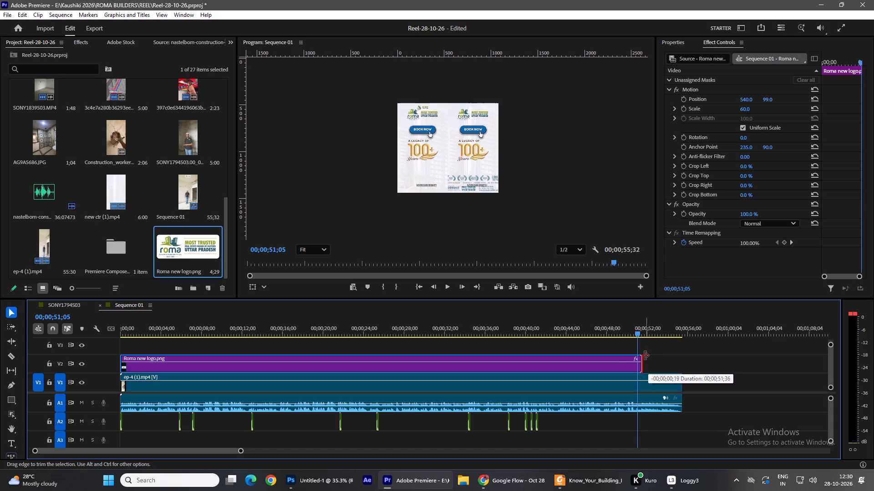
pyautogui.moveTo(645, 356); pyautogui.dragTo(643, 355)
pyautogui.press('space')
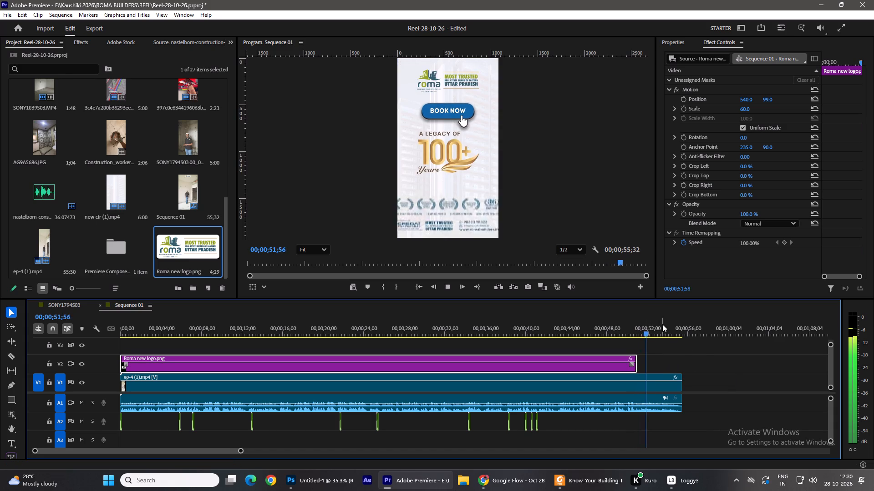
pyautogui.moveTo(652, 327); pyautogui.dragTo(623, 330)
pyautogui.press('space')
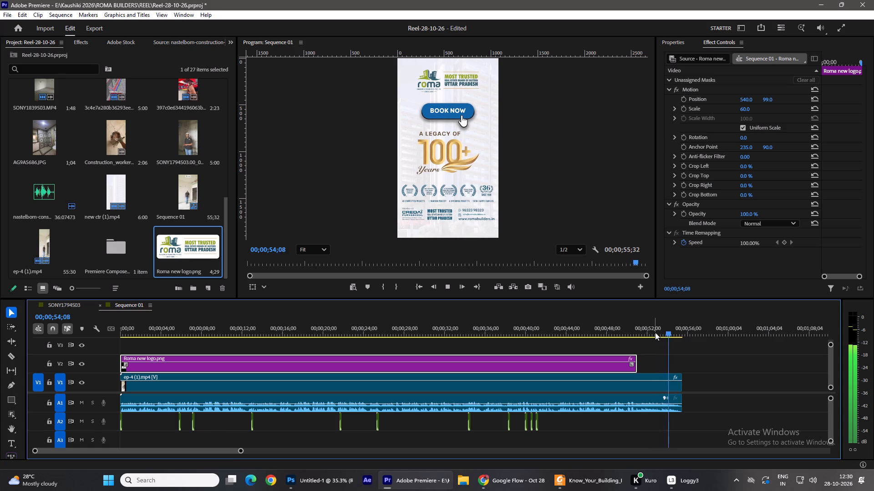
# Scrub back through the sequence to its start and save the project.
pyautogui.moveTo(682, 333); pyautogui.dragTo(442, 323)
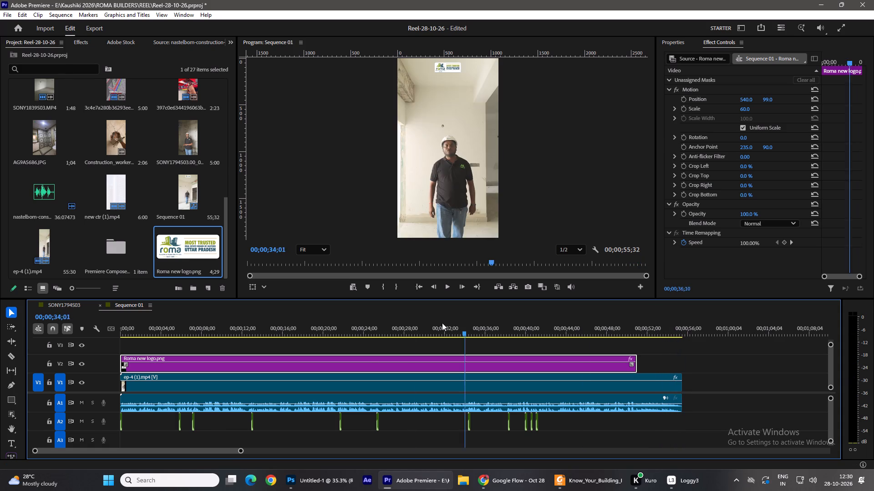
pyautogui.moveTo(442, 323); pyautogui.dragTo(25, 280)
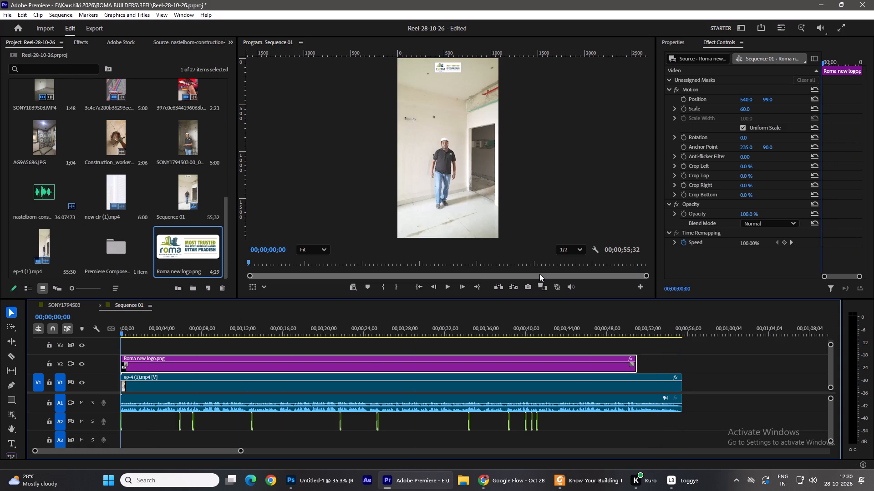
pyautogui.hotkey('ctrl', 's')
# Play the opening briefly, reduce the height of the video tracks in the timeline, and return the playhead to the sequence start.
pyautogui.press('space')
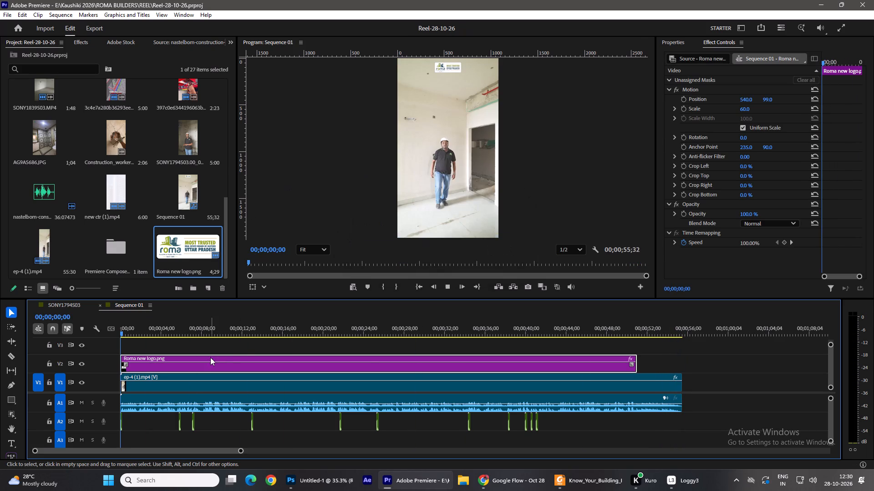
pyautogui.press('space')
pyautogui.moveTo(831, 345); pyautogui.dragTo(798, 285)
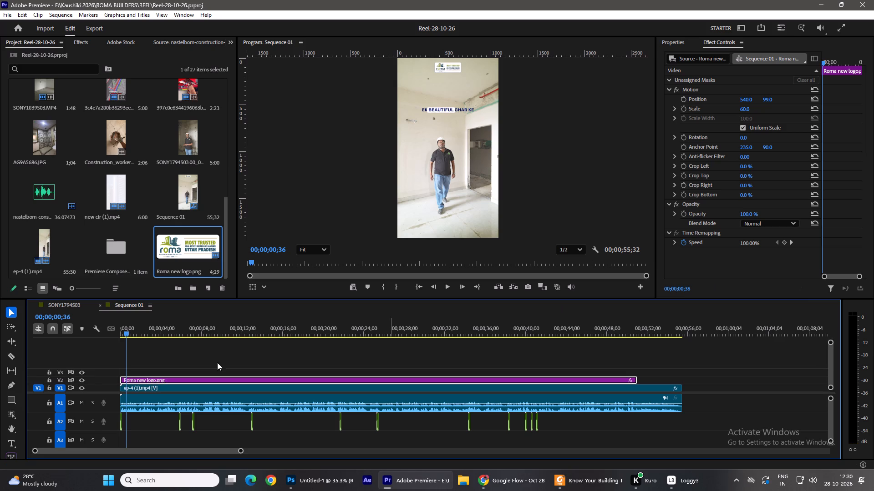
pyautogui.moveTo(127, 331); pyautogui.dragTo(92, 327)
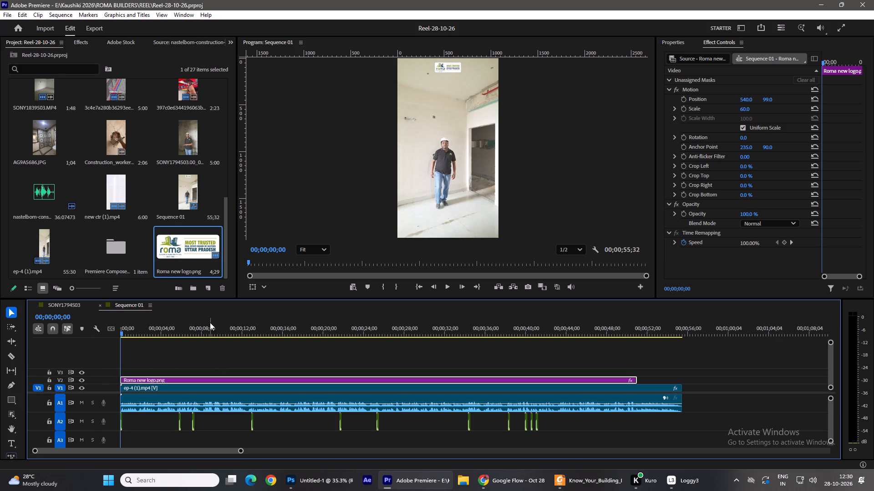